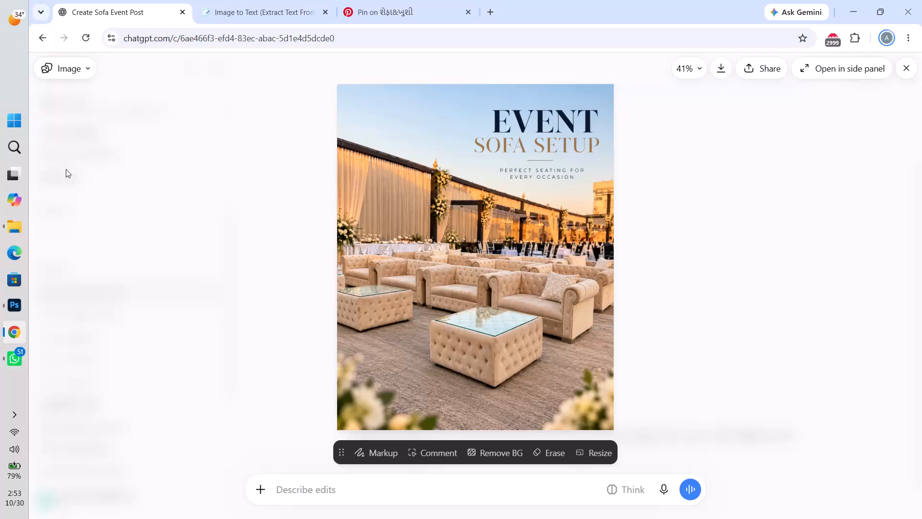
Switch to the open Pinterest page and go back through the visited sofa pins to the "Dual Comfort. One Smart Mattress" pin.
{"action": "left_click", "coordinate": [189, 0]}
{"action": "left_click", "coordinate": [400, 0]}
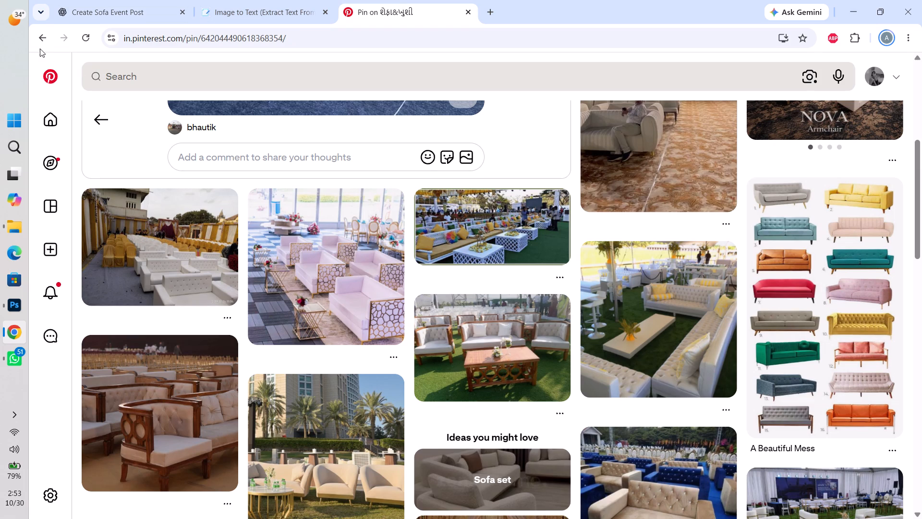
{"action": "left_click", "coordinate": [40, 49]}
{"action": "left_click", "coordinate": [38, 28]}
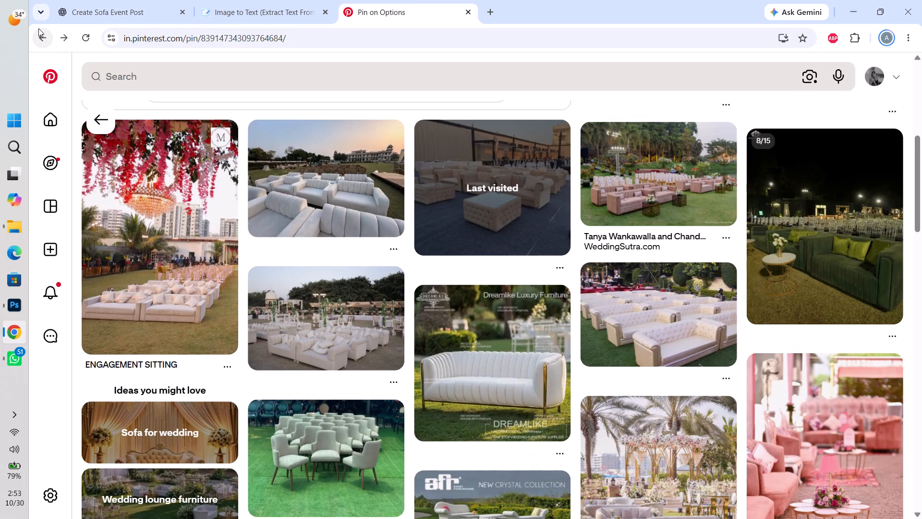
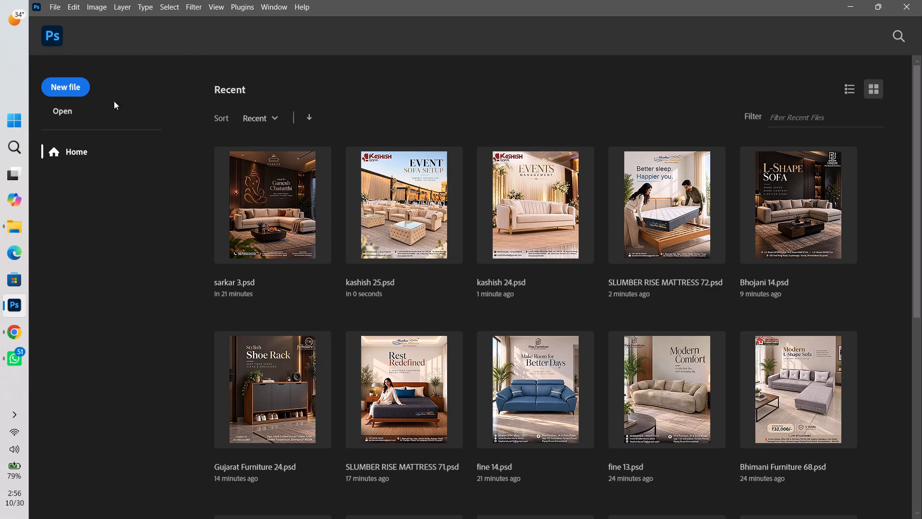
Switch to File Explorer and open the sleep mattress 67 PSD from the sleep mattress folder in Photoshop.
{"action": "left_click", "coordinate": [14, 215]}
{"action": "scroll", "coordinate": [182, 137], "scroll_direction": "up", "scroll_amount": 14}
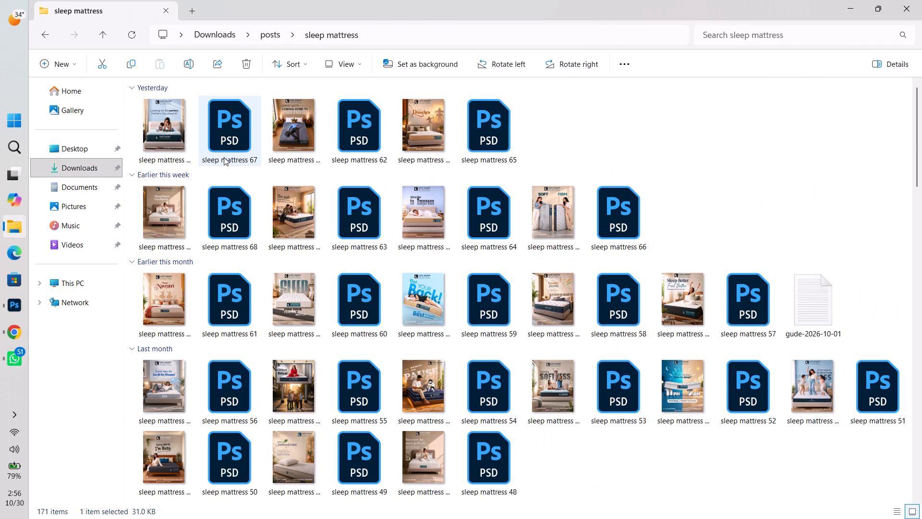
{"action": "double_click", "coordinate": [234, 152]}
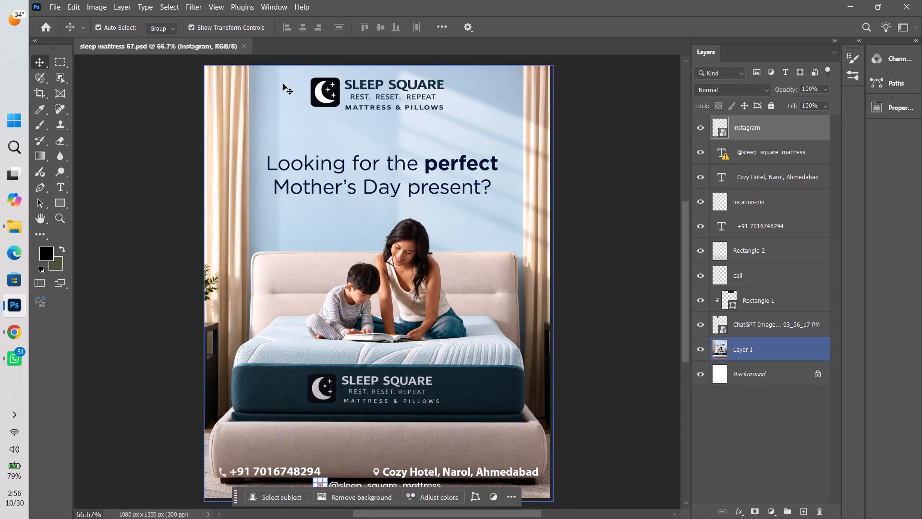
Create a new 1080 x 1350 px document at 300 ppi with a white background.
{"action": "key", "text": "ctrl+n"}
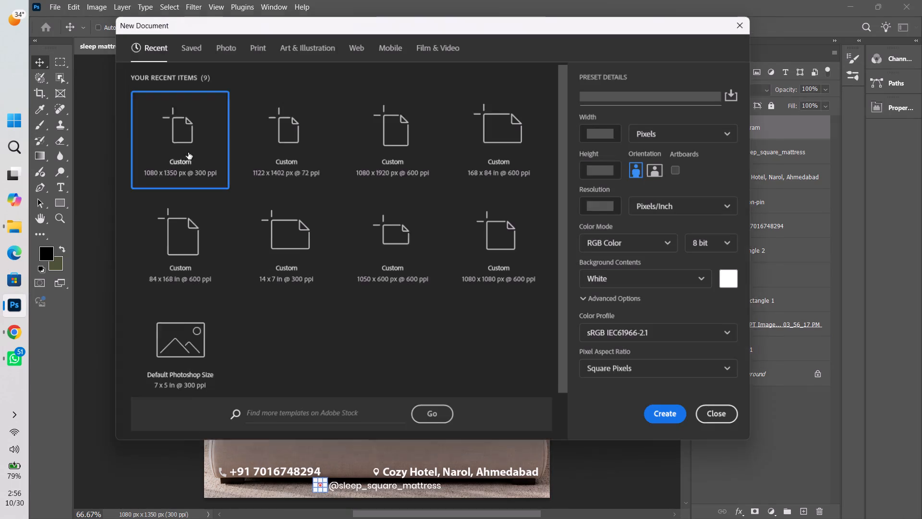
{"action": "left_click", "coordinate": [385, 156]}
{"action": "left_click", "coordinate": [258, 170]}
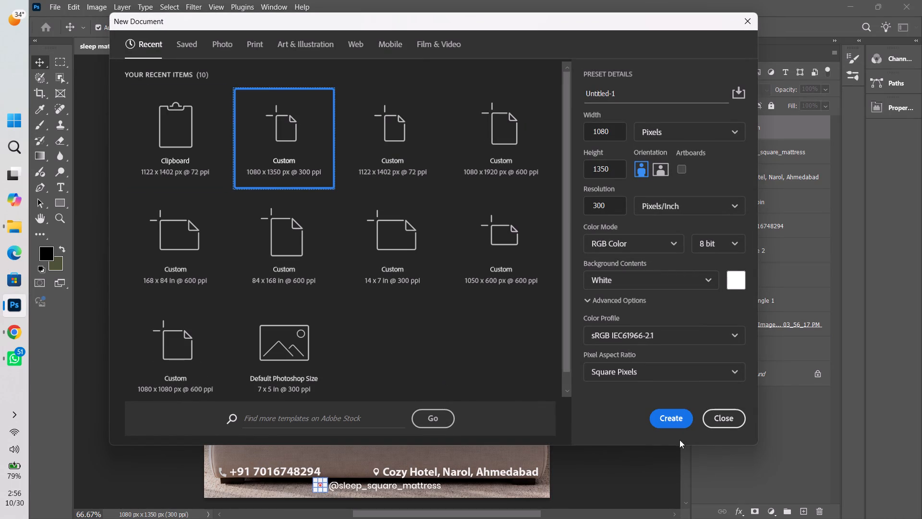
{"action": "left_click", "coordinate": [681, 426]}
Paste the copied mattress image into the new document, then align and scale it to fit the canvas.
{"action": "key", "text": "ctrl+v"}
{"action": "key", "text": "space"}
{"action": "left_click_drag", "start_coordinate": [481, 362], "coordinate": [477, 350]}
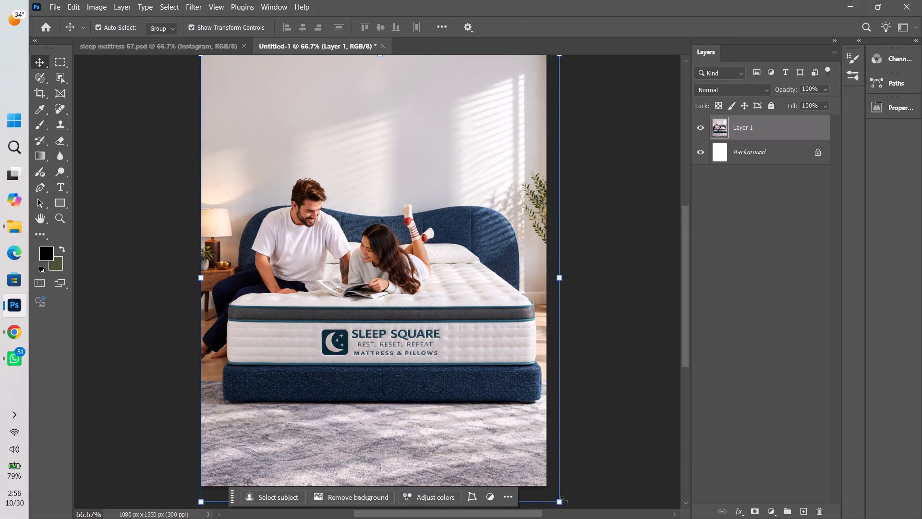
{"action": "left_click_drag", "start_coordinate": [564, 499], "coordinate": [545, 487]}
{"action": "left_click", "coordinate": [624, 27]}
{"action": "left_click", "coordinate": [650, 357]}
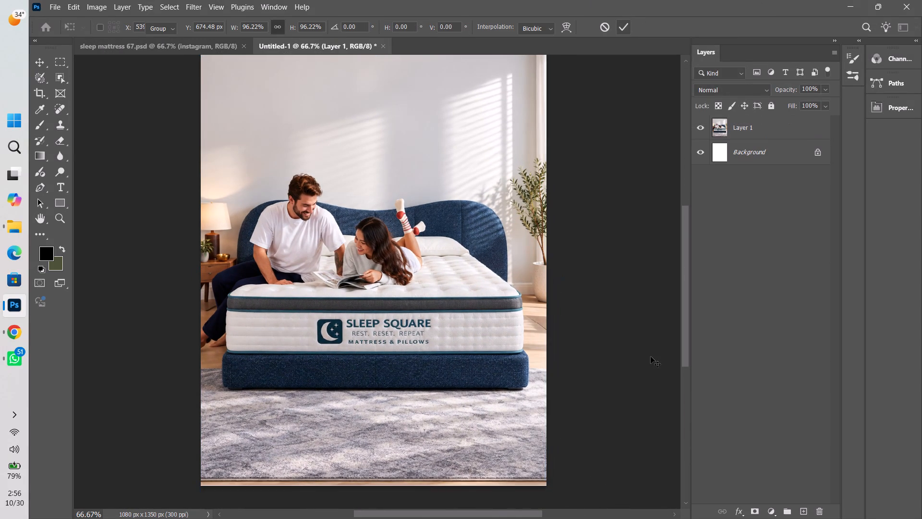
{"action": "left_click", "coordinate": [427, 365]}
{"action": "left_click", "coordinate": [376, 485]}
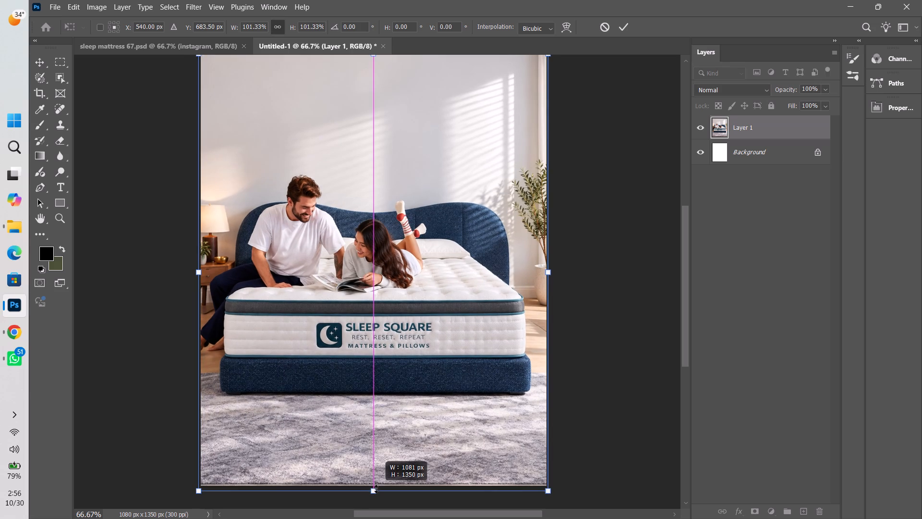
{"action": "left_click", "coordinate": [629, 22]}
{"action": "left_click", "coordinate": [629, 153]}
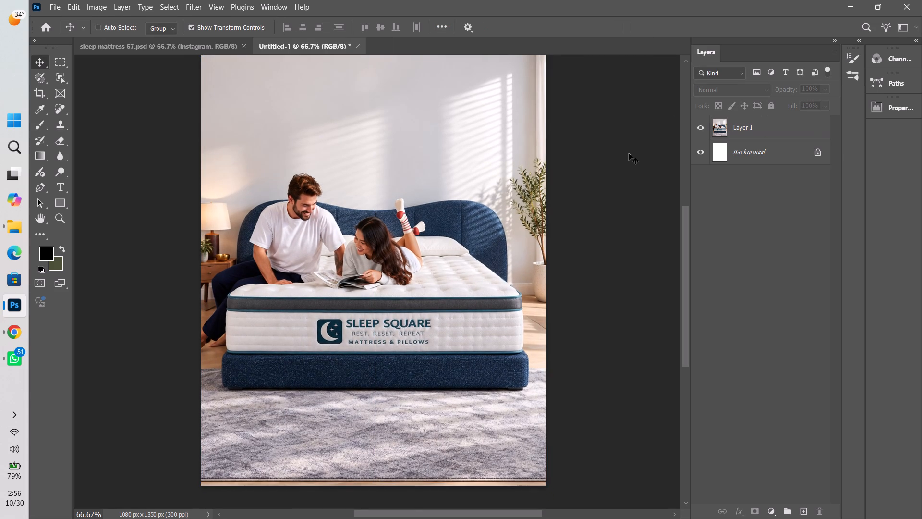
{"action": "key", "text": "ctrl+0"}
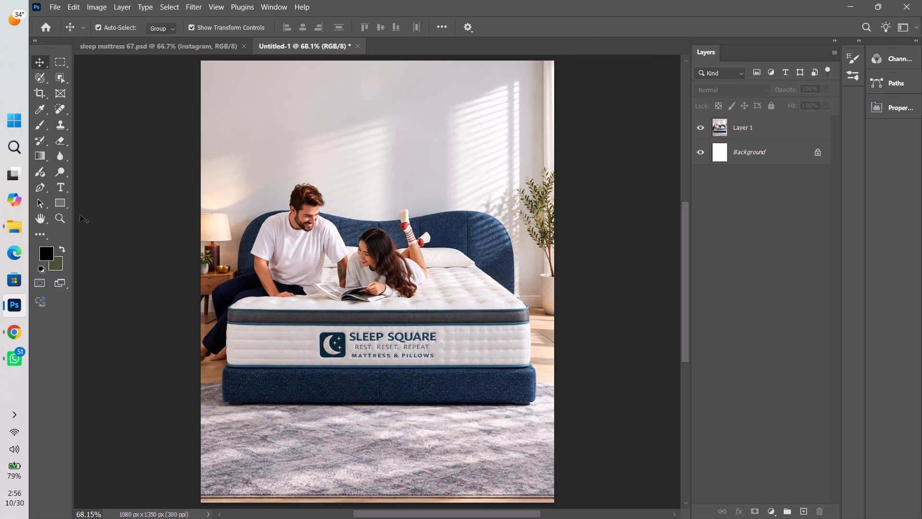
Use Object Selection on Layer 1 to select the bed with its mattress, adding the man's T-shirt and the woman's top.
{"action": "left_click", "coordinate": [59, 77]}
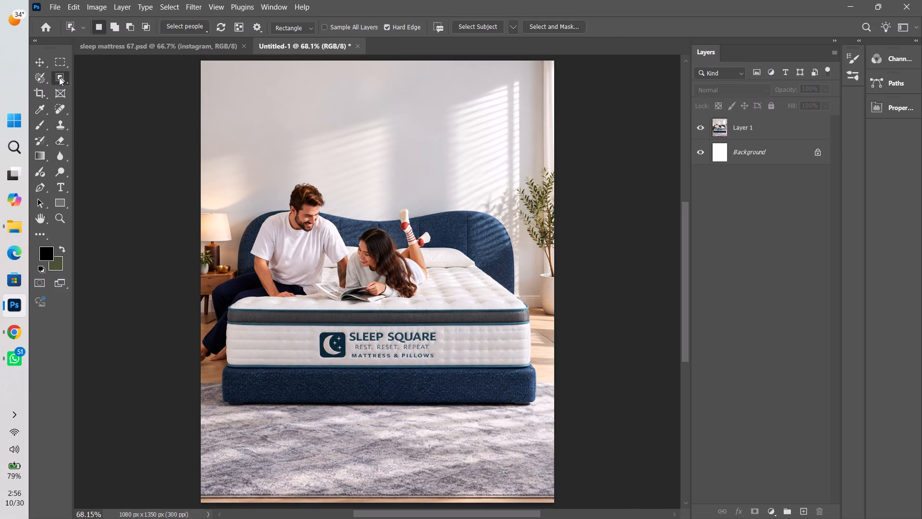
{"action": "left_click", "coordinate": [780, 121]}
{"action": "left_click_drag", "start_coordinate": [249, 139], "coordinate": [235, 218]}
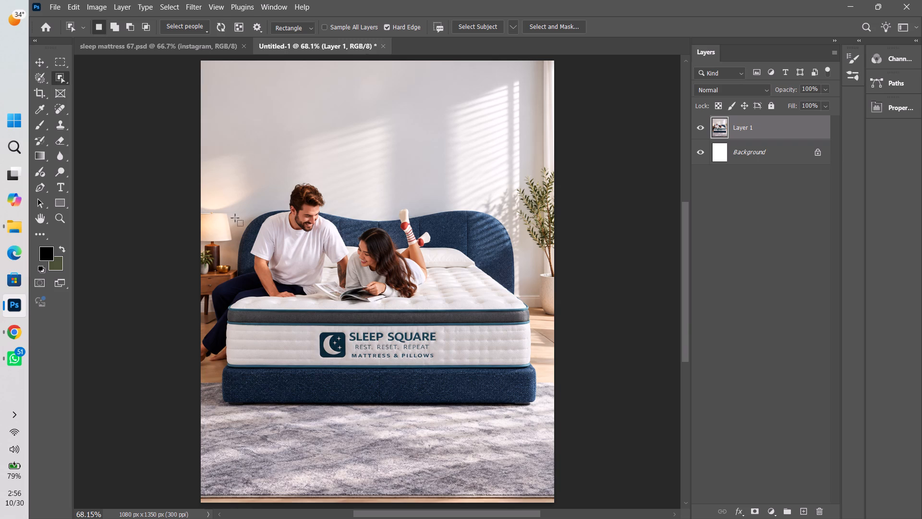
{"action": "left_click_drag", "start_coordinate": [235, 218], "coordinate": [564, 436]}
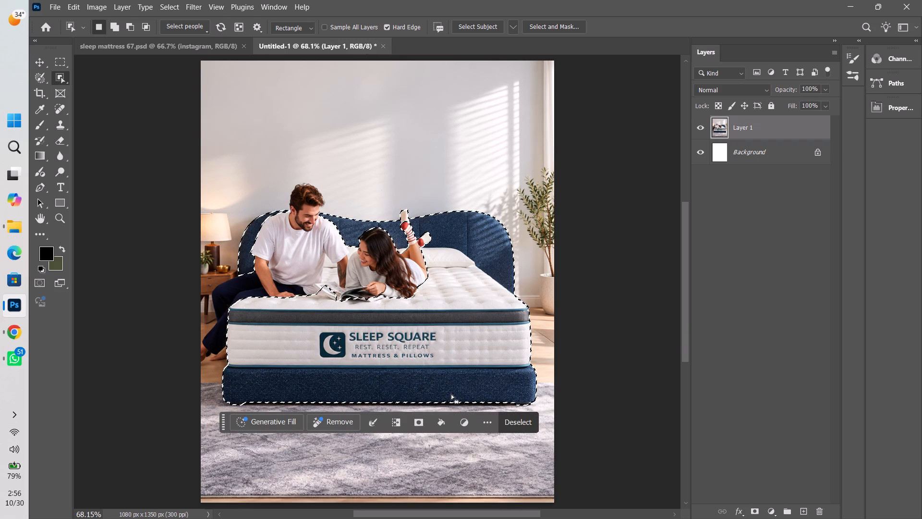
{"action": "left_click", "coordinate": [315, 275], "text": "shift"}
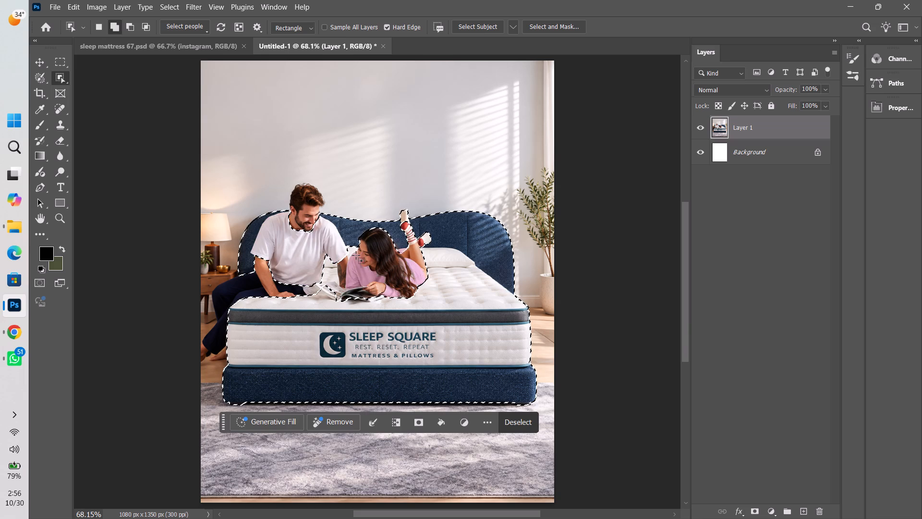
{"action": "left_click", "coordinate": [358, 255], "text": "shift"}
{"action": "left_click", "coordinate": [366, 255], "text": "shift"}
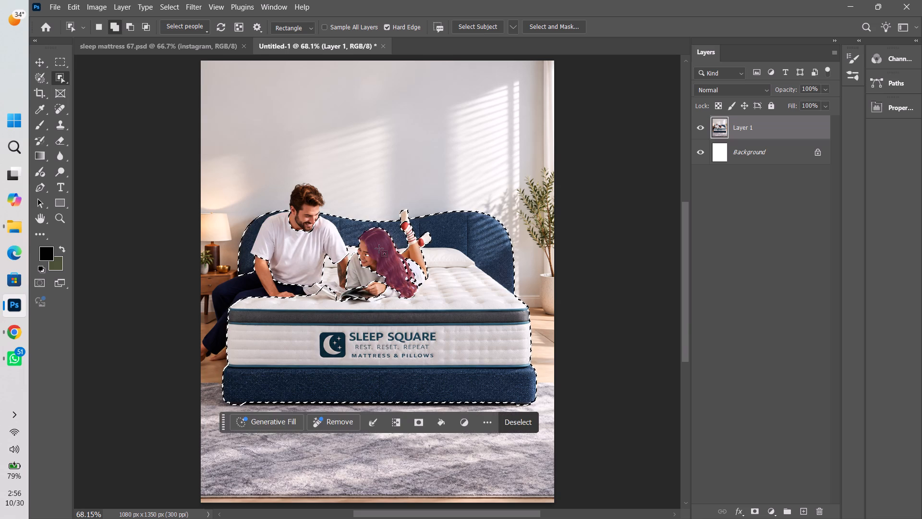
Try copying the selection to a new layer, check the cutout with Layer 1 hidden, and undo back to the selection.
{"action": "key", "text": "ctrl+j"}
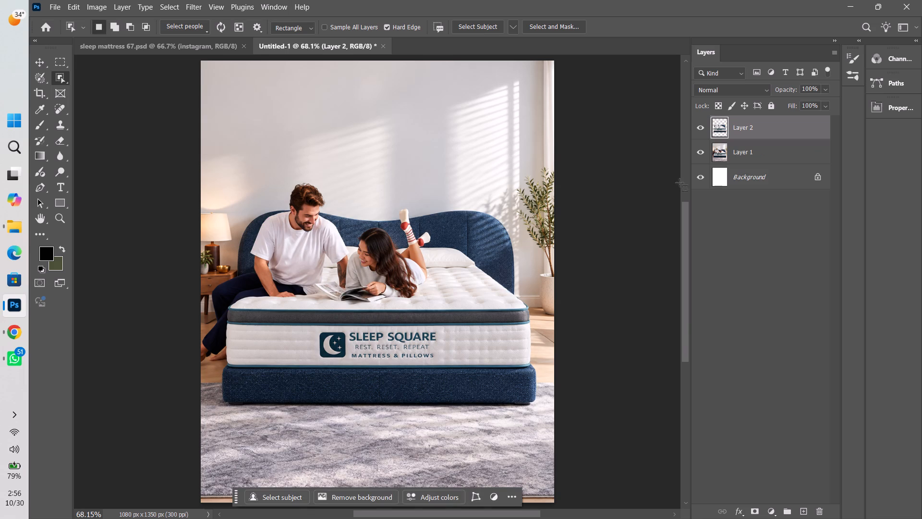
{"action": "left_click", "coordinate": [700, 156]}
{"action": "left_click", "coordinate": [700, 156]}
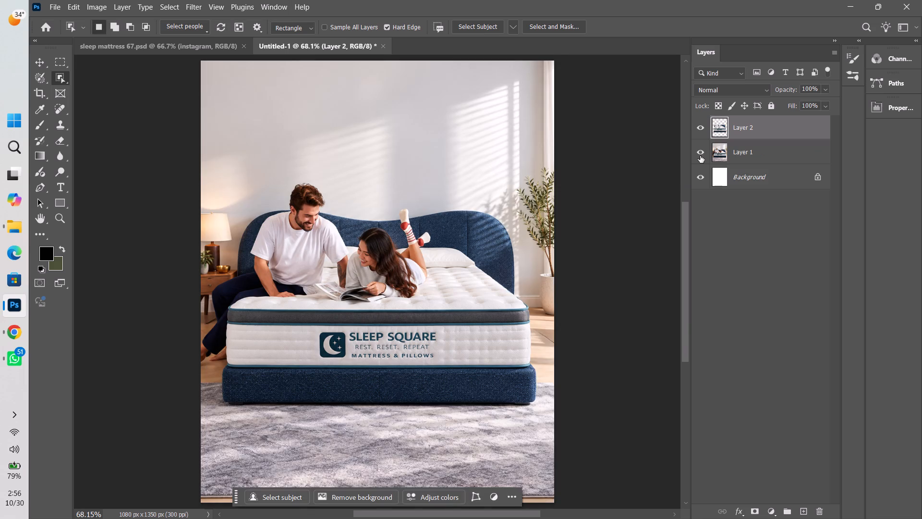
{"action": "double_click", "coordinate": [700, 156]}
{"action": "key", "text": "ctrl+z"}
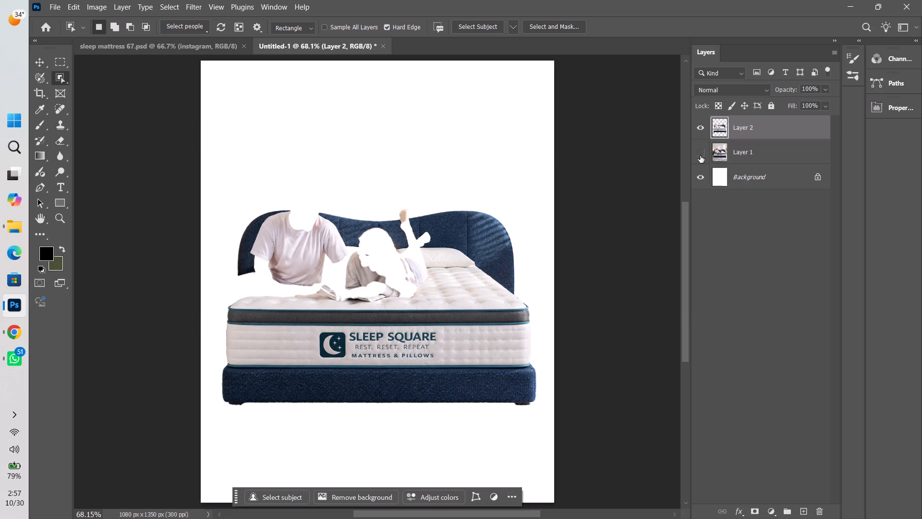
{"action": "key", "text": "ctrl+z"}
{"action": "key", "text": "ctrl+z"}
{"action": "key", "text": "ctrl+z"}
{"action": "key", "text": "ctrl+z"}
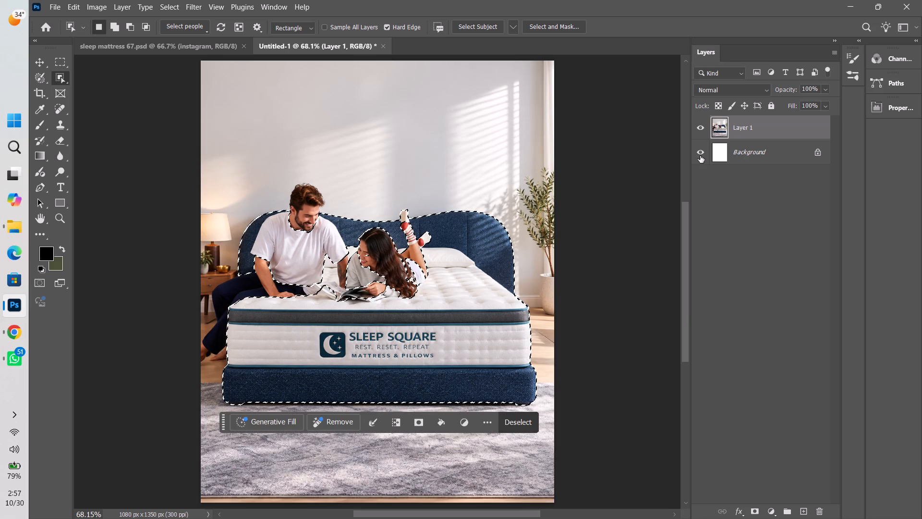
Add the man's face, hair, arms and trousers and the woman's whole figure to the bed selection.
{"action": "left_click", "coordinate": [302, 212], "text": "shift"}
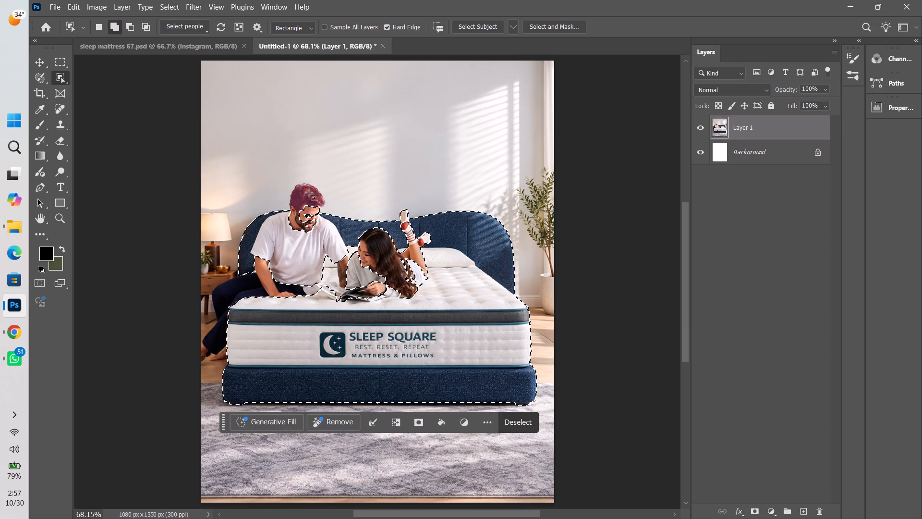
{"action": "left_click", "coordinate": [309, 193], "text": "shift"}
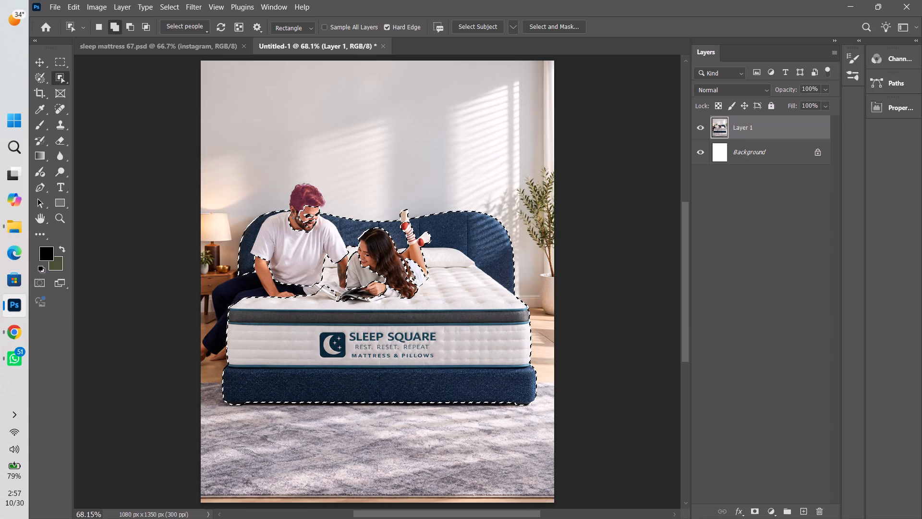
{"action": "left_click", "coordinate": [360, 256], "text": "shift"}
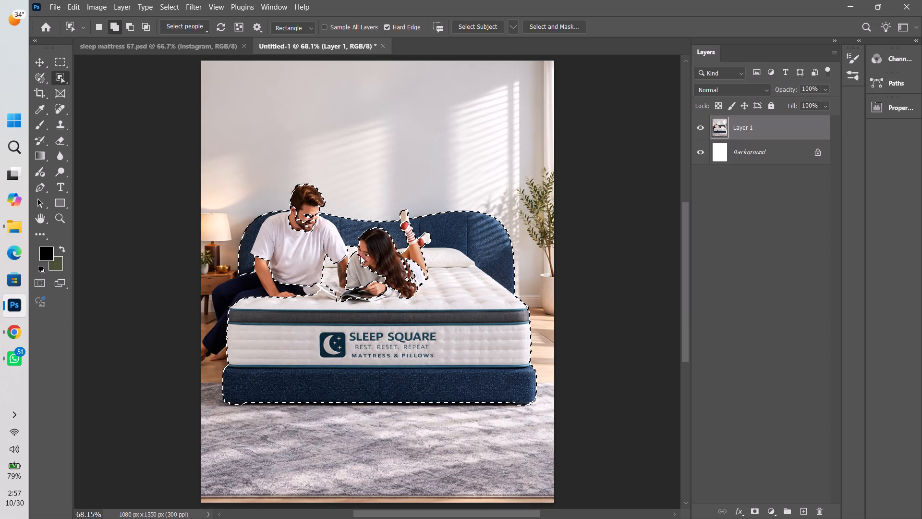
{"action": "left_click", "coordinate": [417, 257], "text": "shift"}
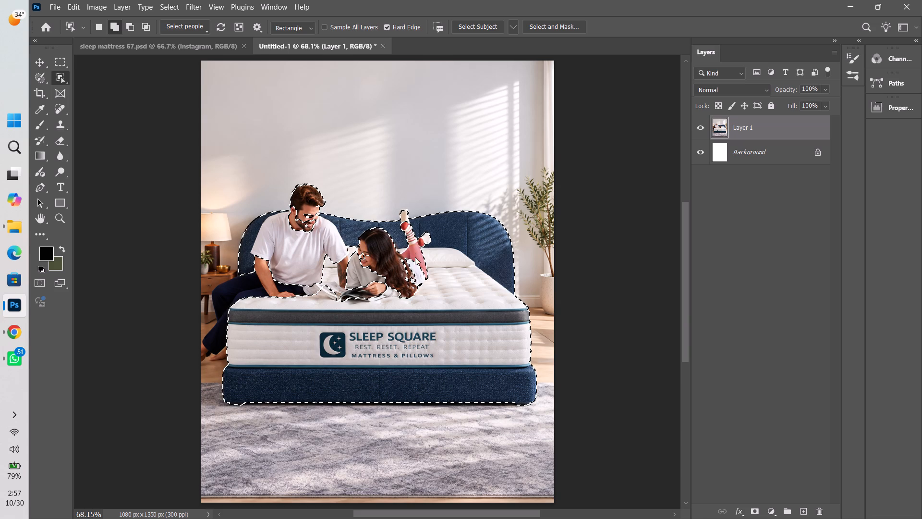
{"action": "left_click", "coordinate": [400, 257], "text": "shift"}
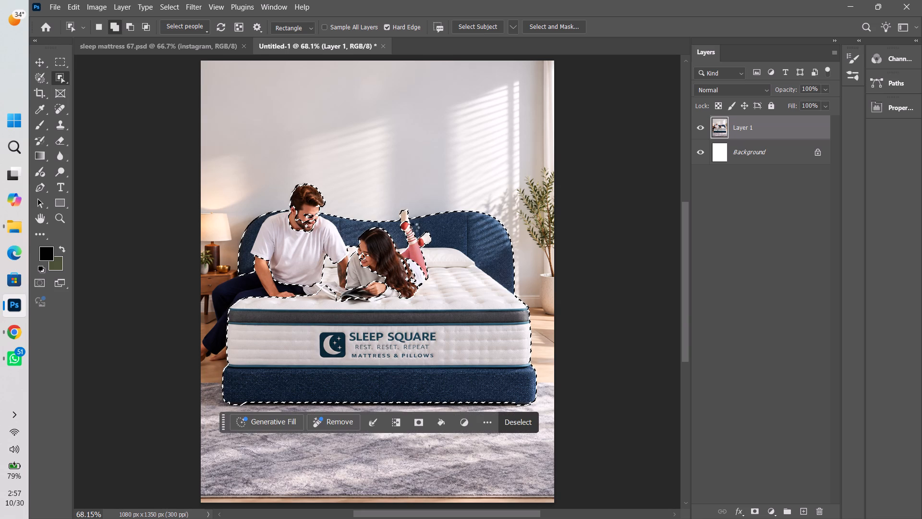
{"action": "left_click", "coordinate": [403, 226], "text": "shift"}
{"action": "left_click", "coordinate": [425, 244], "text": "shift"}
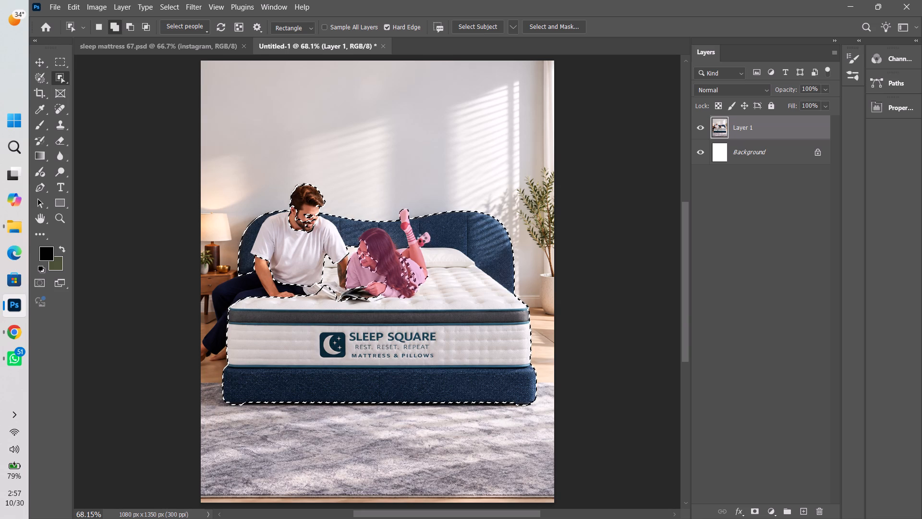
{"action": "left_click", "coordinate": [261, 283], "text": "shift"}
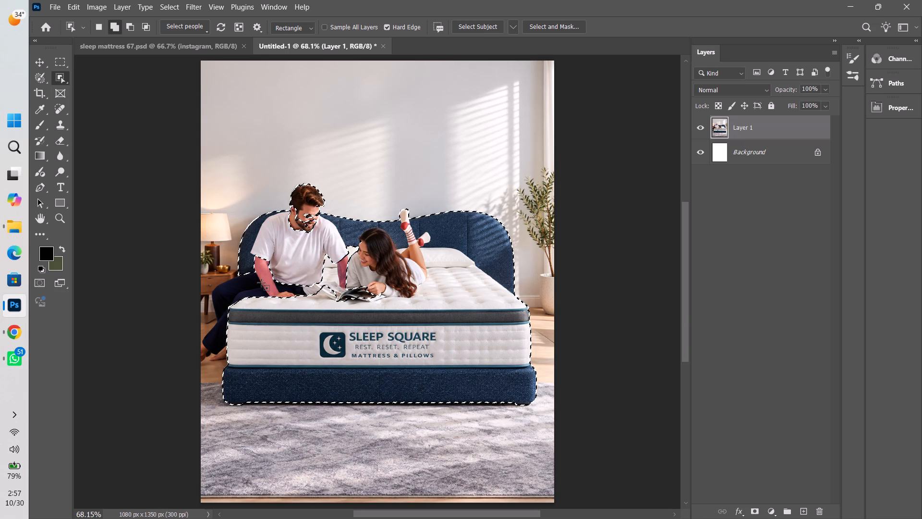
{"action": "left_click", "coordinate": [252, 289], "text": "shift"}
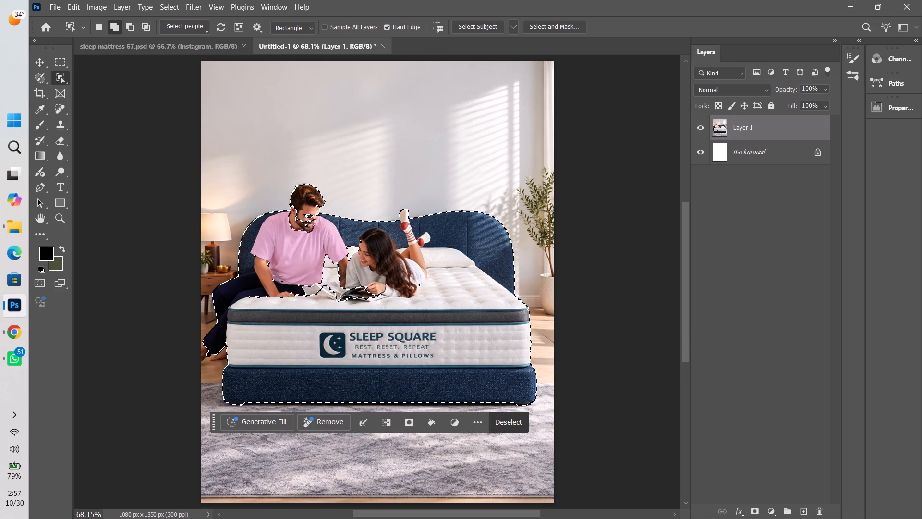
{"action": "left_click", "coordinate": [261, 274], "text": "shift"}
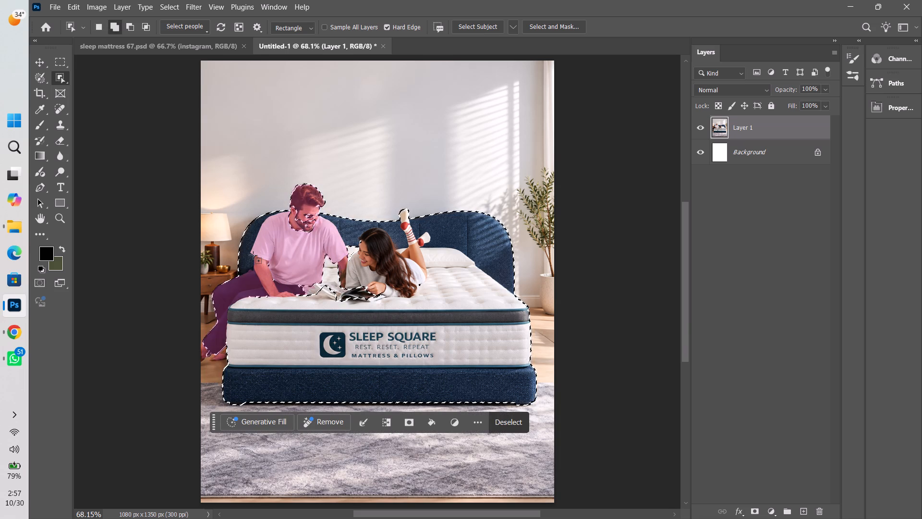
{"action": "left_click", "coordinate": [267, 264], "text": "shift"}
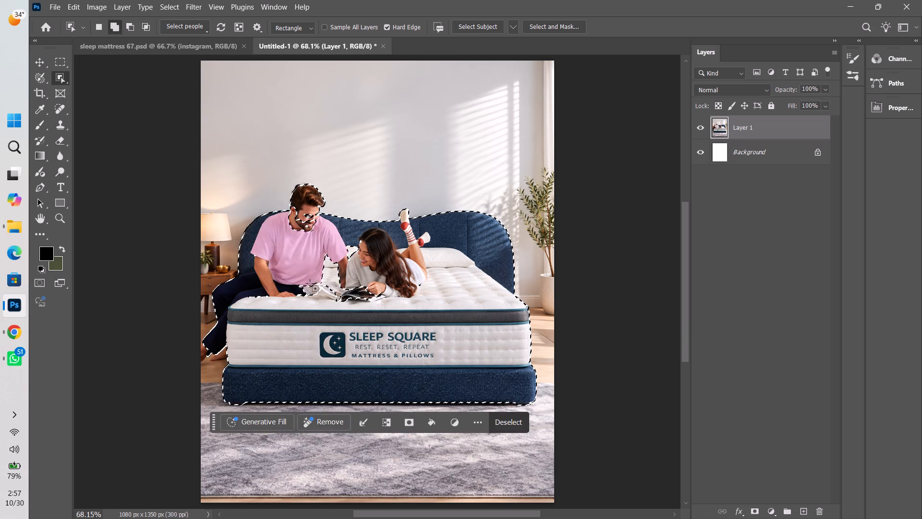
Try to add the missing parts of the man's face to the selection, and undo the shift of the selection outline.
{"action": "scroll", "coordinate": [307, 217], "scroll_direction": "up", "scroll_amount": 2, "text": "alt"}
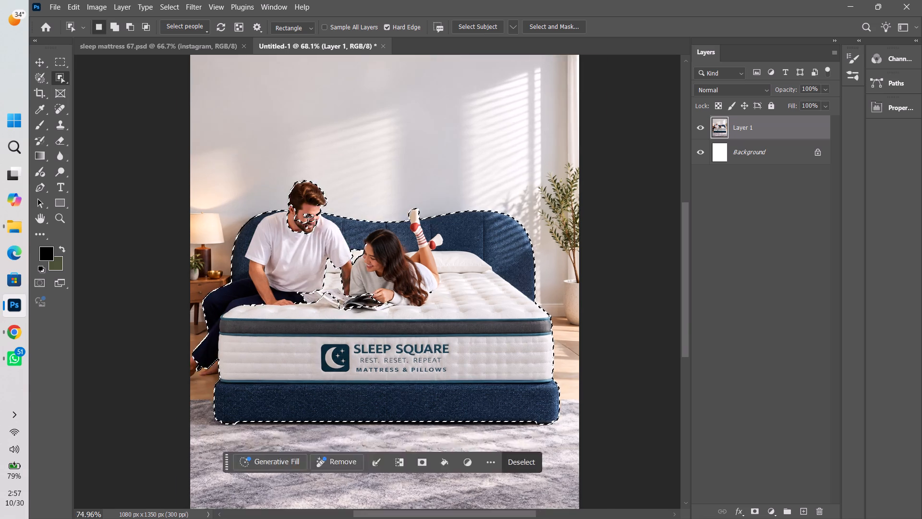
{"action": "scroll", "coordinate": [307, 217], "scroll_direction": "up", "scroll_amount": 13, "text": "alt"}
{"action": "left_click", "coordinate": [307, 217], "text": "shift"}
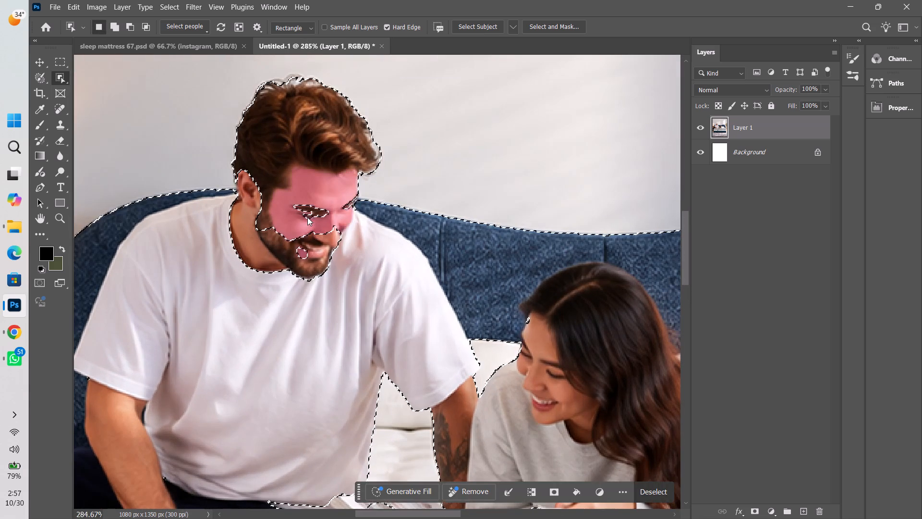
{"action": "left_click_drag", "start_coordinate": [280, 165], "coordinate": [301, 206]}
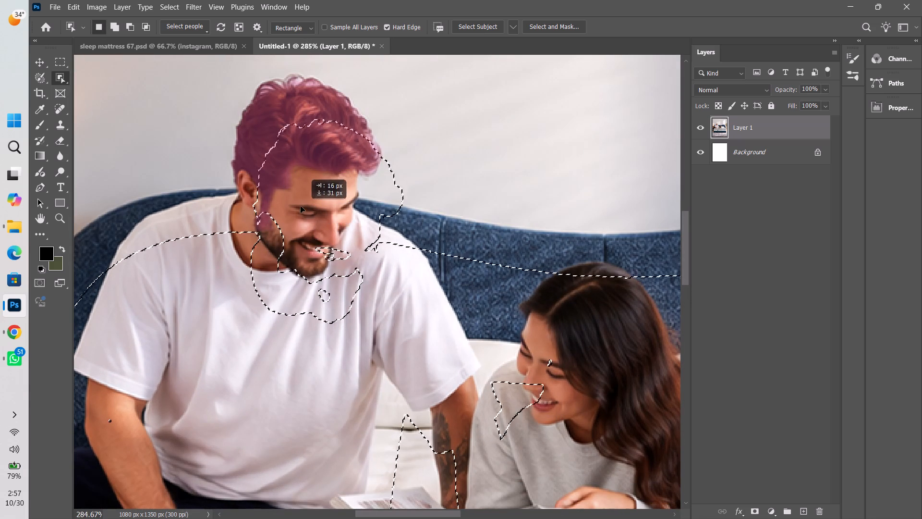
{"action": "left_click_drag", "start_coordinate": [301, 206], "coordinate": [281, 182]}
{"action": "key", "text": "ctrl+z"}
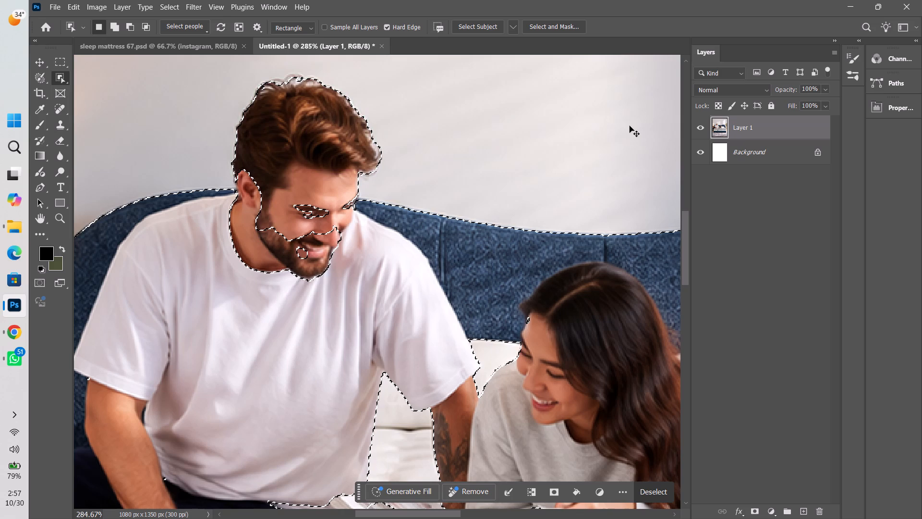
Copy the bed-and-couple selection to a new layer and check the cutout with Layer 1 hidden, leaving Layer 1 shown.
{"action": "key", "text": "ctrl+j"}
{"action": "left_click", "coordinate": [695, 157]}
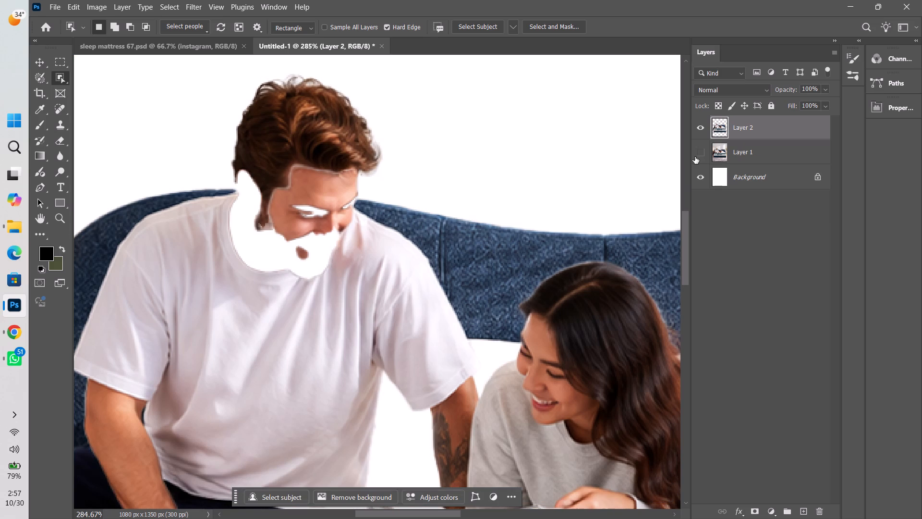
{"action": "left_click", "coordinate": [695, 157]}
{"action": "left_click", "coordinate": [695, 157]}
{"action": "key", "text": "ctrl+0"}
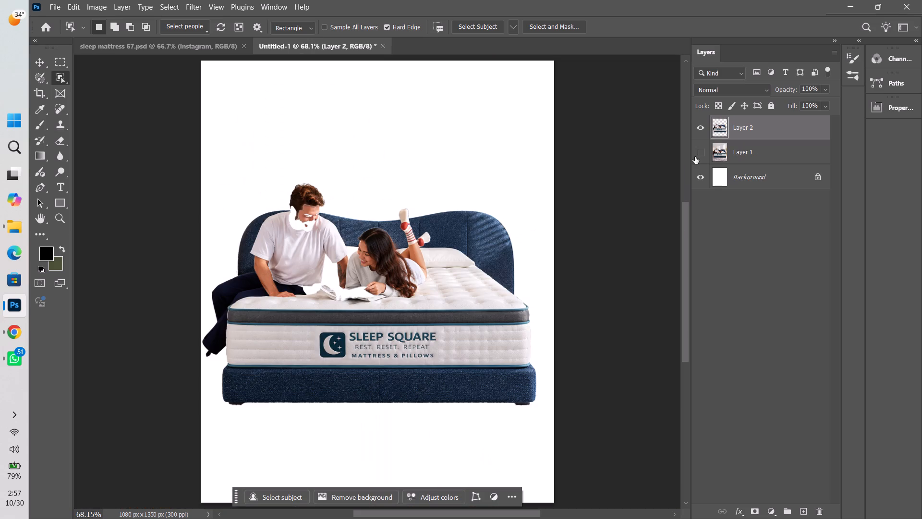
{"action": "left_click", "coordinate": [695, 157]}
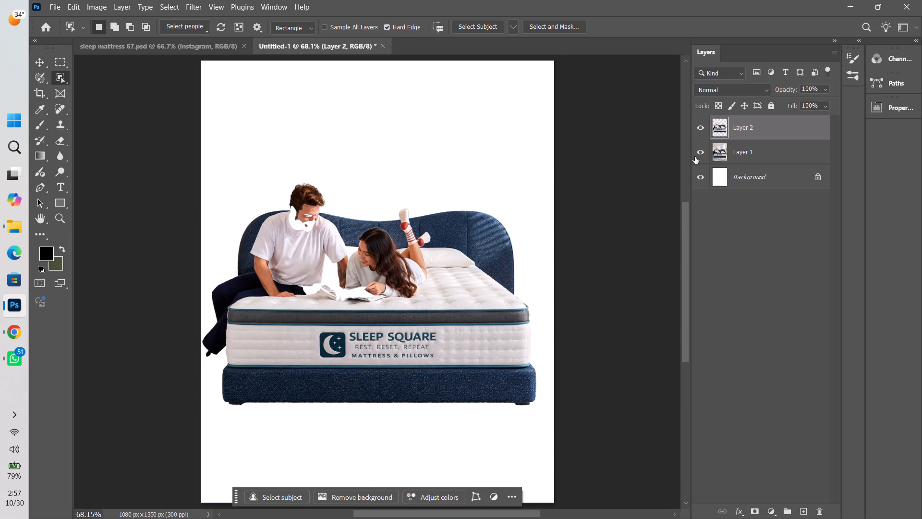
{"action": "left_click", "coordinate": [695, 157]}
{"action": "left_click", "coordinate": [695, 157]}
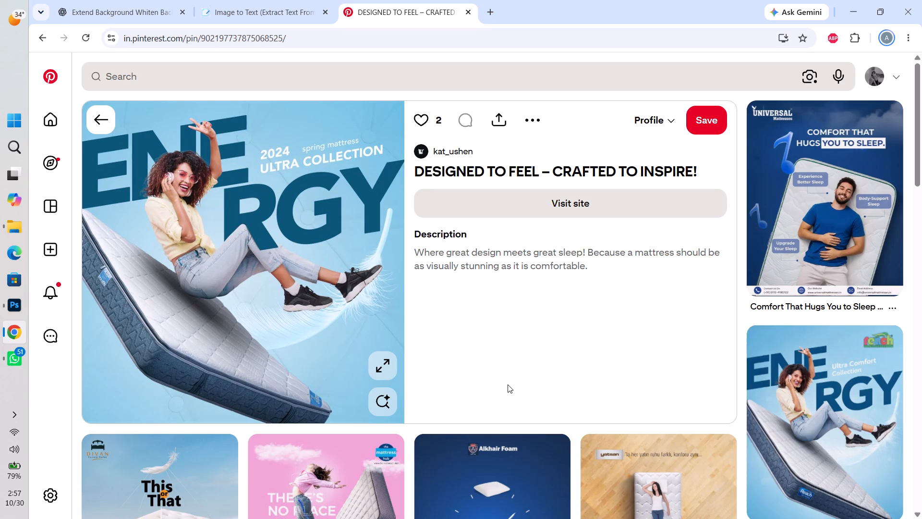
{"action": "scroll", "coordinate": [508, 384], "scroll_direction": "down", "scroll_amount": 5}
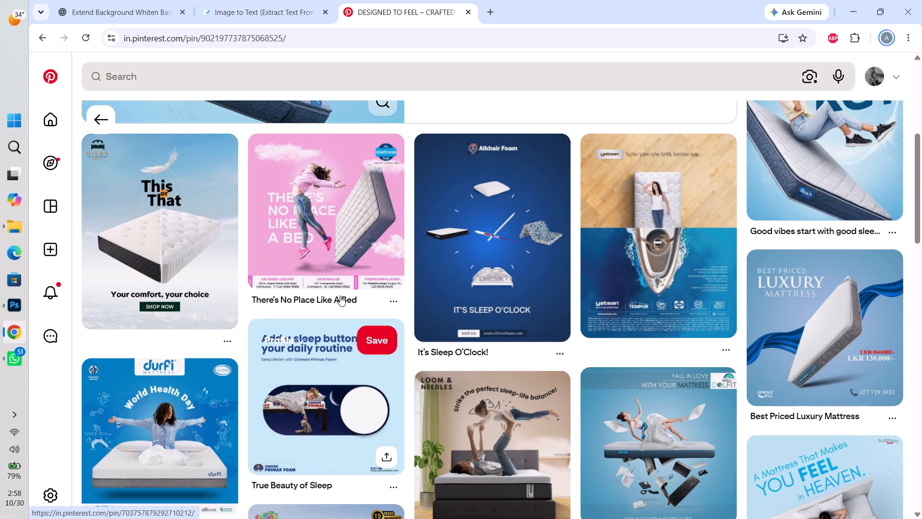
{"action": "left_click", "coordinate": [344, 231]}
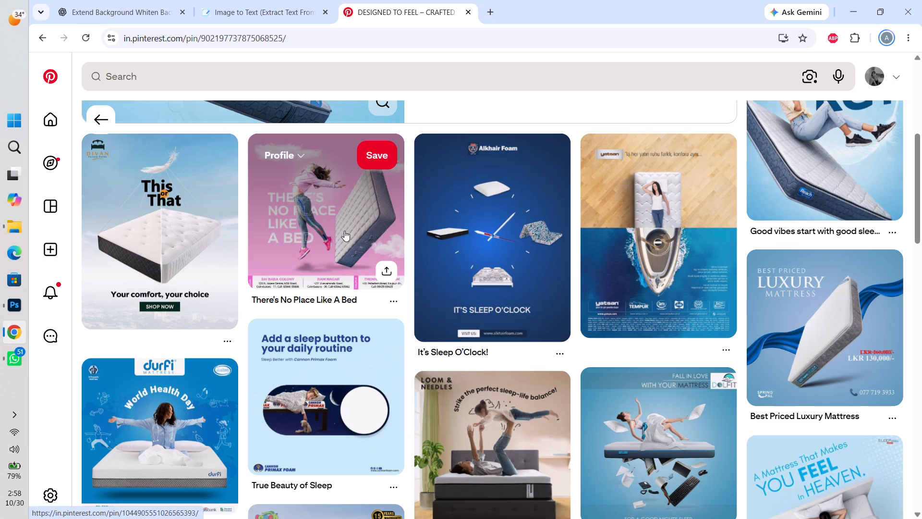
{"action": "right_click", "coordinate": [326, 232]}
{"action": "left_click", "coordinate": [370, 276]}
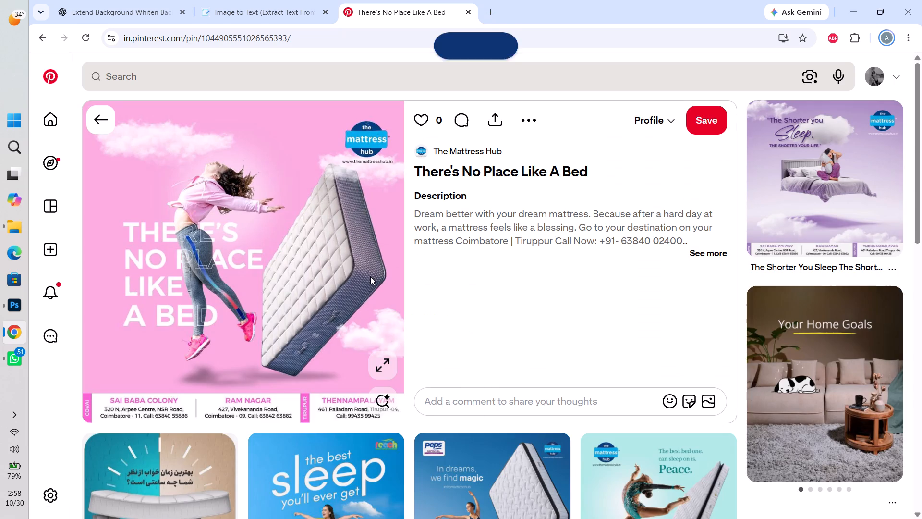
Convert the copied ad image to text with the Image to Text converter, looking through related Pinterest ads while it runs.
{"action": "left_click", "coordinate": [267, 0]}
{"action": "left_click", "coordinate": [764, 73]}
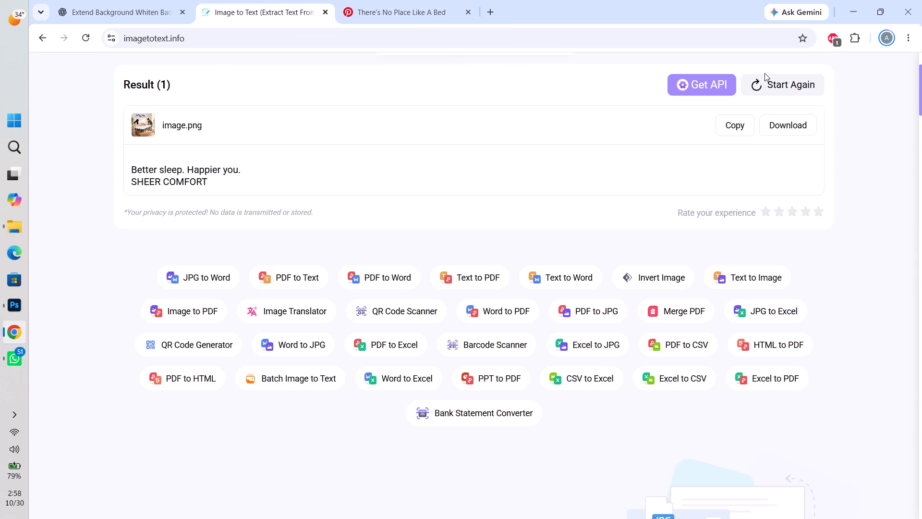
{"action": "left_click", "coordinate": [800, 84]}
{"action": "key", "text": "ctrl+v"}
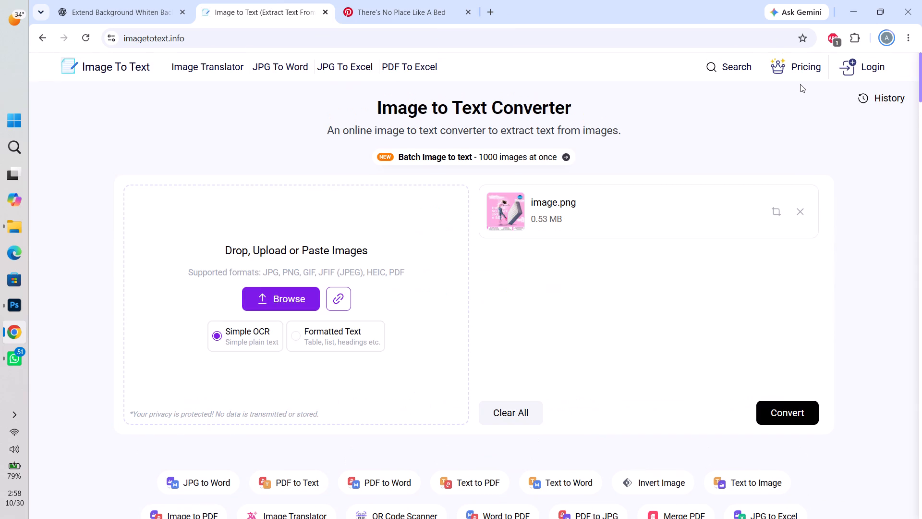
{"action": "key", "text": "Return"}
{"action": "left_click", "coordinate": [789, 408]}
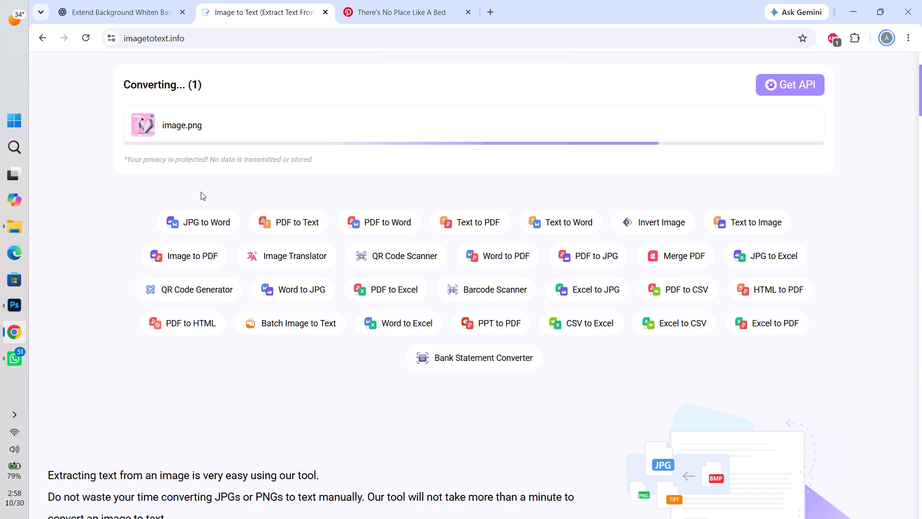
{"action": "left_click", "coordinate": [355, 0]}
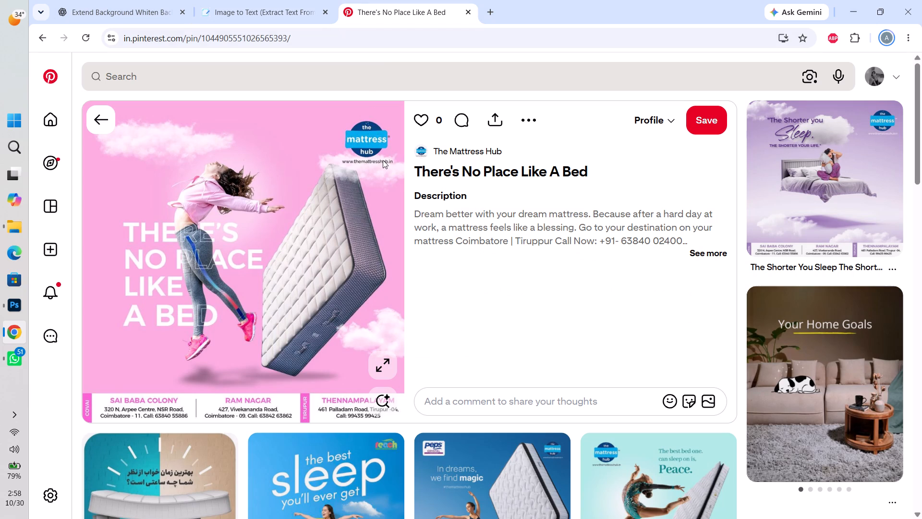
{"action": "scroll", "coordinate": [383, 160], "scroll_direction": "down", "scroll_amount": 5}
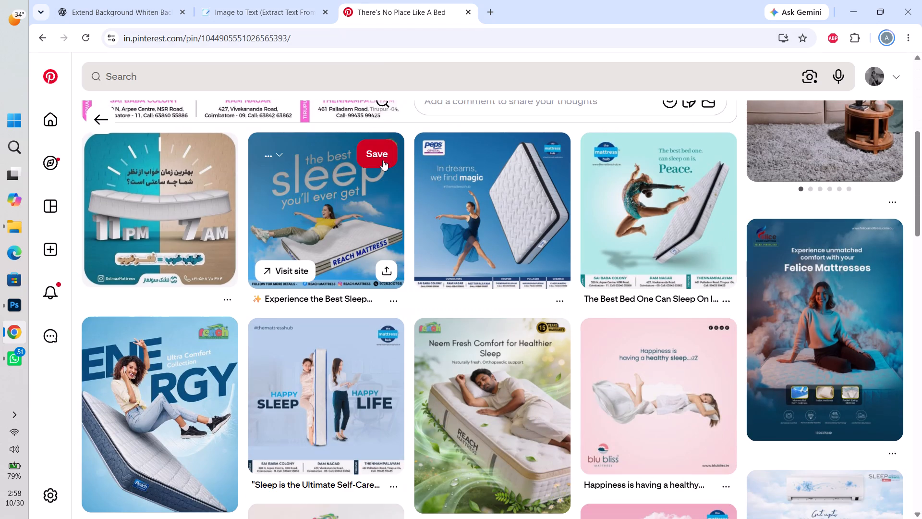
{"action": "left_click", "coordinate": [246, 0]}
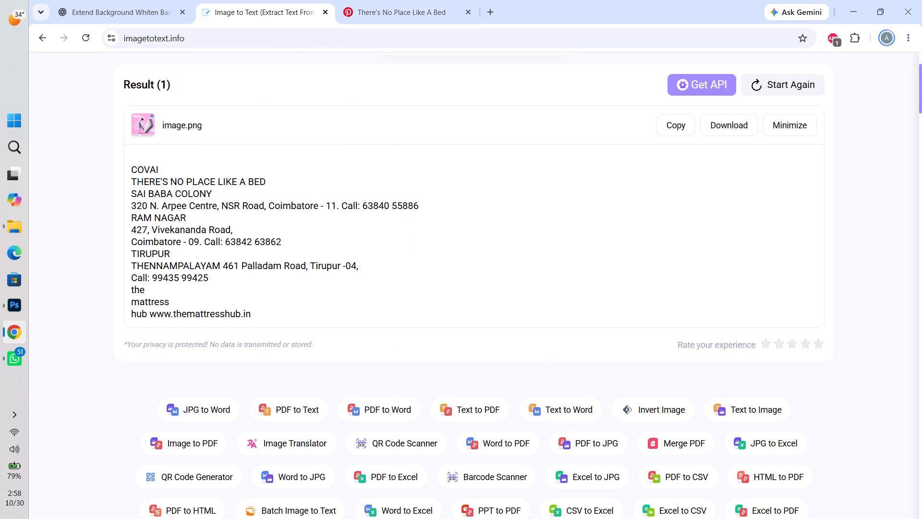
Copy the line "THERE'S NO PLACE LIKE A BED" from the converted text and paste it in Photoshop as text above the couple.
{"action": "left_click_drag", "start_coordinate": [270, 177], "coordinate": [130, 179]}
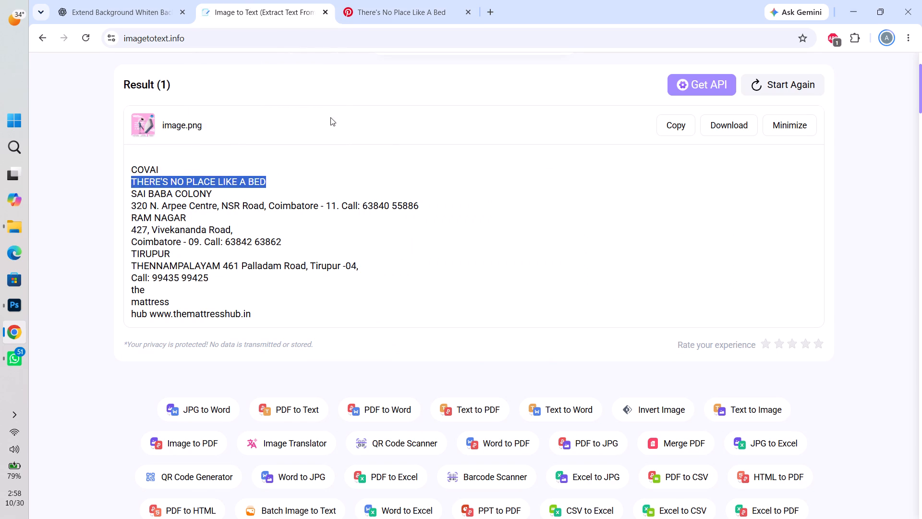
{"action": "key", "text": "ctrl+c"}
{"action": "left_click", "coordinate": [0, 314]}
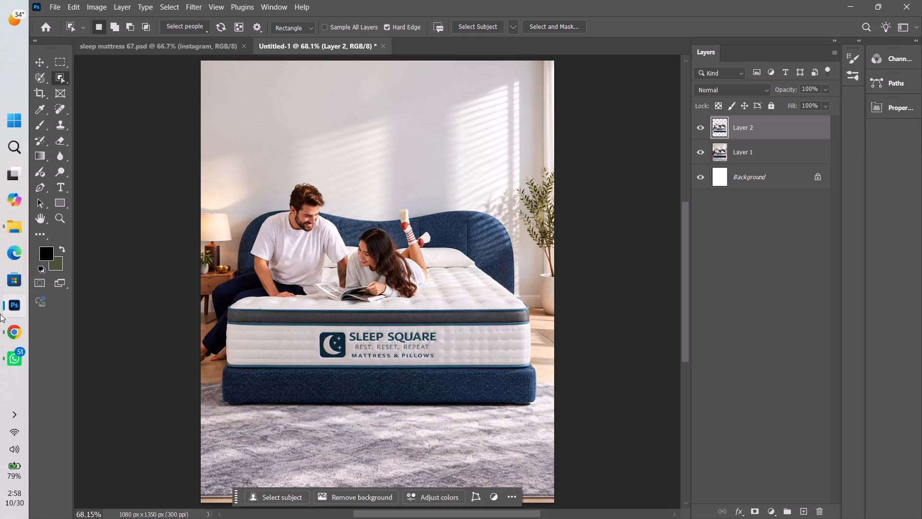
{"action": "key", "text": "t"}
{"action": "left_click", "coordinate": [315, 152]}
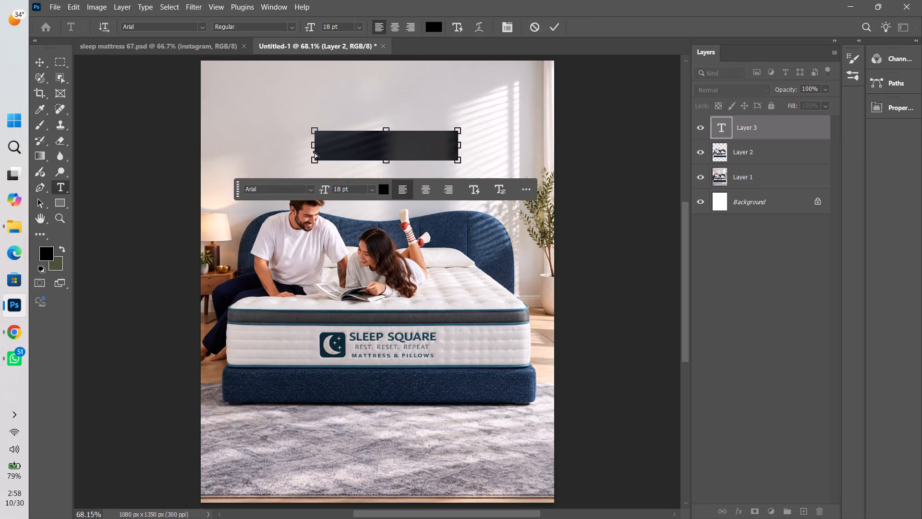
{"action": "key", "text": "ctrl+v"}
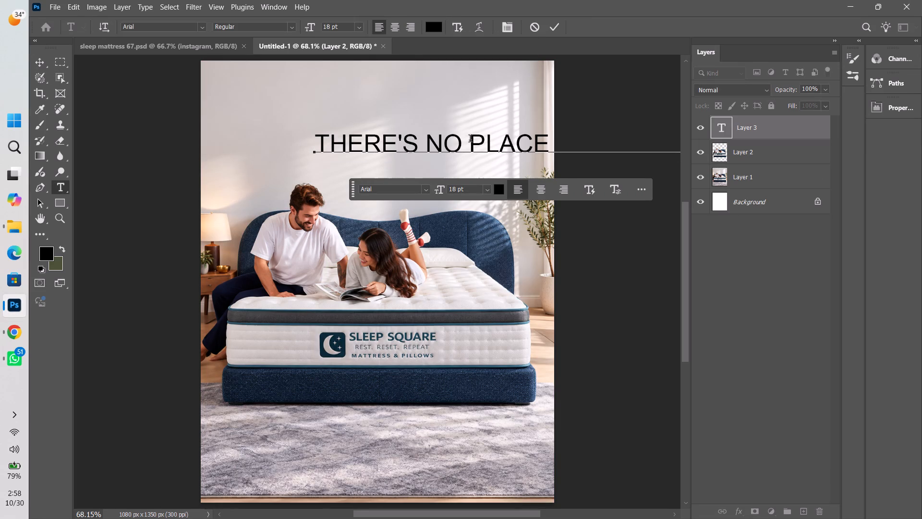
Break the headline into three lines: "THERE'S", "NO PLACE" and "LIKE A BED".
{"action": "left_click", "coordinate": [551, 145]}
{"action": "left_click", "coordinate": [428, 143]}
{"action": "key", "text": "Return"}
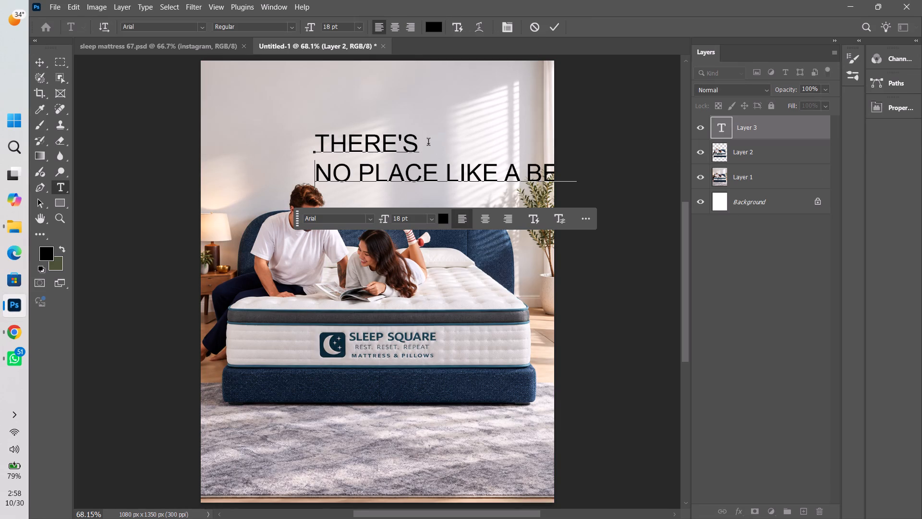
{"action": "left_click", "coordinate": [445, 174]}
{"action": "key", "text": "Return"}
{"action": "left_click", "coordinate": [555, 31]}
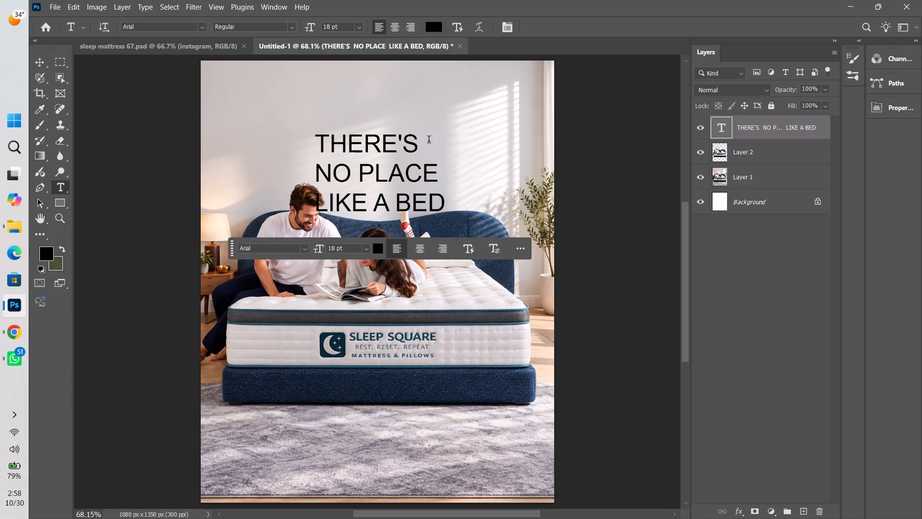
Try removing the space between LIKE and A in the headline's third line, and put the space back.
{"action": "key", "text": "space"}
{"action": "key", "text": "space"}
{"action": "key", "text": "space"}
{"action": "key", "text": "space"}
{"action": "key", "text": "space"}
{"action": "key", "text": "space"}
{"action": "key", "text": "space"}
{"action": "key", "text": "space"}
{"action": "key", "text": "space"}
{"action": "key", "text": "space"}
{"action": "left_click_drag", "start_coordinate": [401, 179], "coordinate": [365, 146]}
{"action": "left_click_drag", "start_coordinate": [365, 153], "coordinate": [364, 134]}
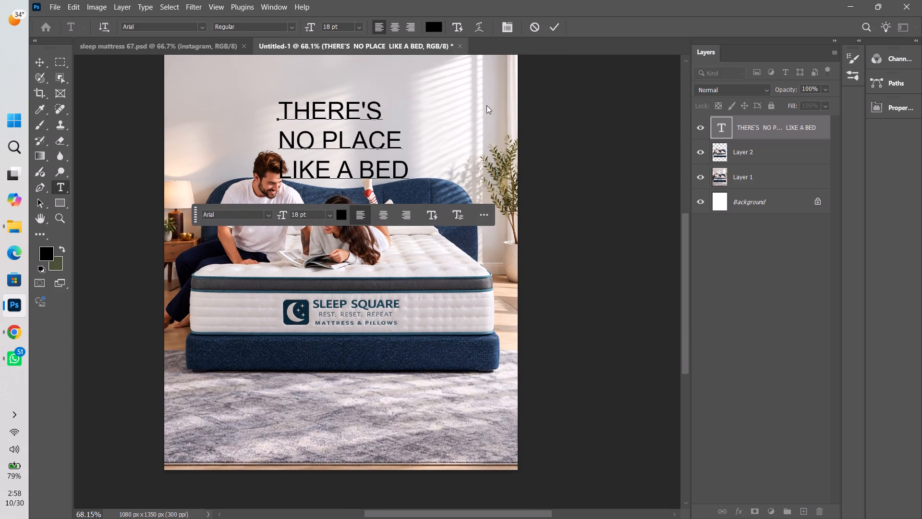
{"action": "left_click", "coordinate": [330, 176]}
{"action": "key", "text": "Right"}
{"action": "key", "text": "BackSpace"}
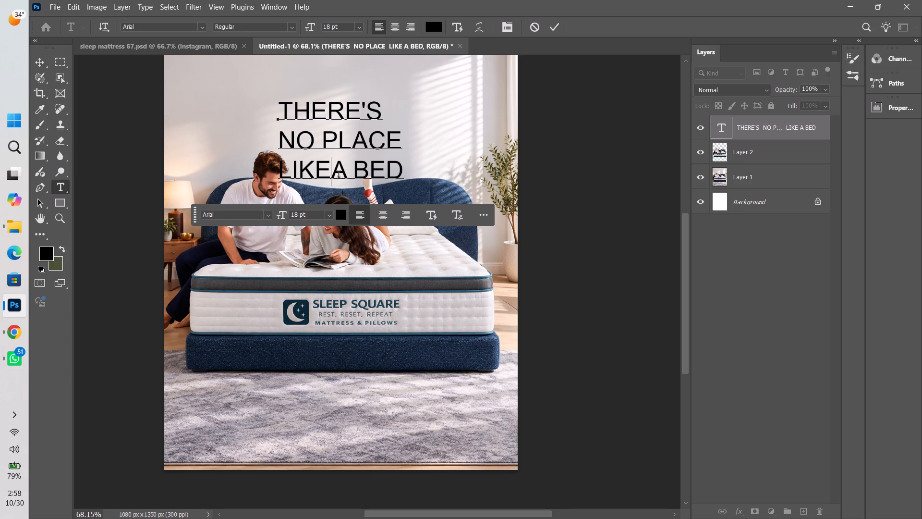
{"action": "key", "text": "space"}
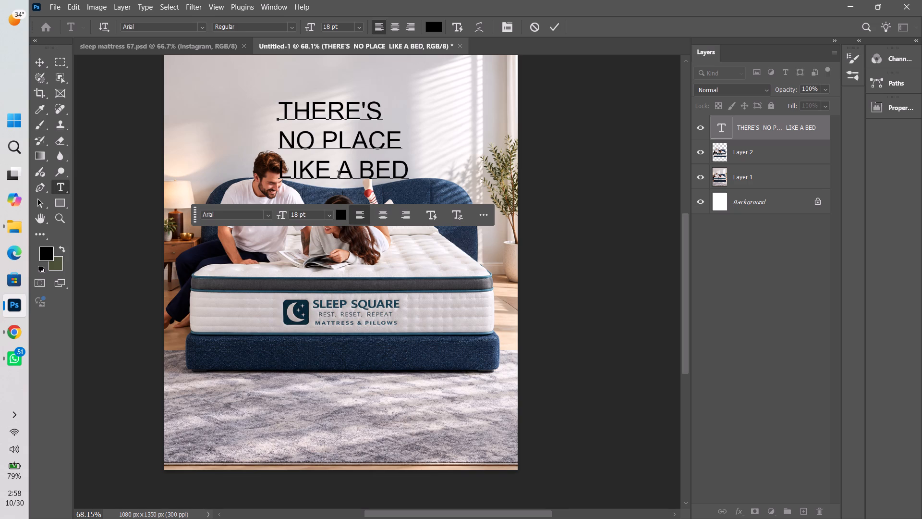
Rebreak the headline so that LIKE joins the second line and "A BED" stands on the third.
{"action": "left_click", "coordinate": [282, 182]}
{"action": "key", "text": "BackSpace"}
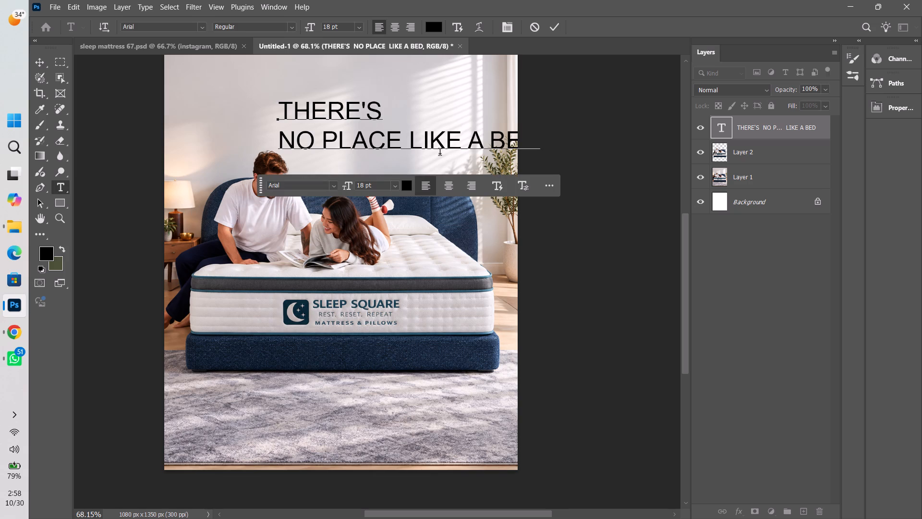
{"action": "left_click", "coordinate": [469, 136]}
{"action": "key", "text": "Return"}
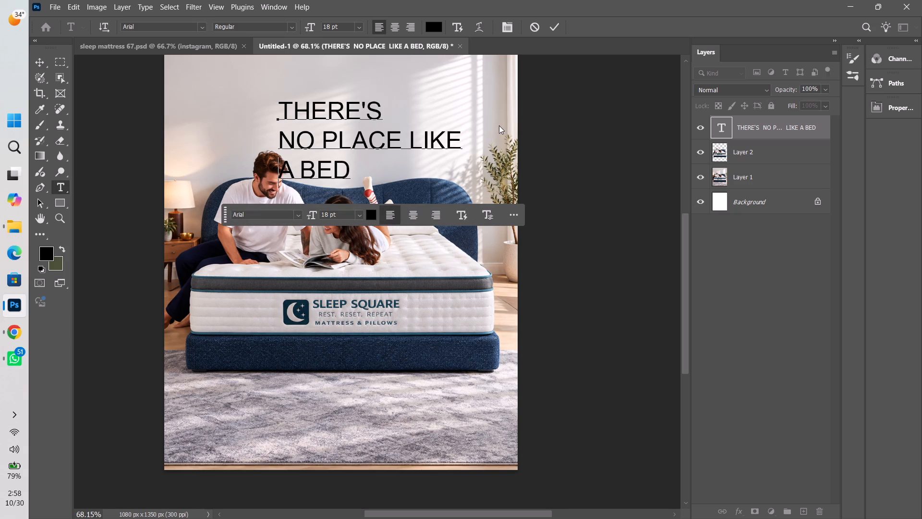
Rebreak the headline so that "NO PLACE LIKE A" fills the second line and BED stands alone on the third.
{"action": "left_click", "coordinate": [299, 177]}
{"action": "left_click", "coordinate": [281, 175]}
{"action": "key", "text": "BackSpace"}
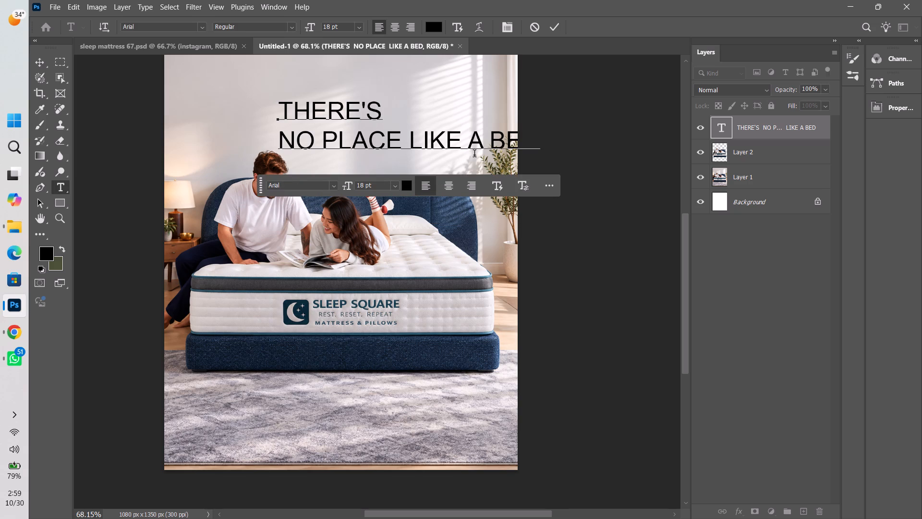
{"action": "left_click", "coordinate": [488, 139]}
{"action": "key", "text": "BackSpace"}
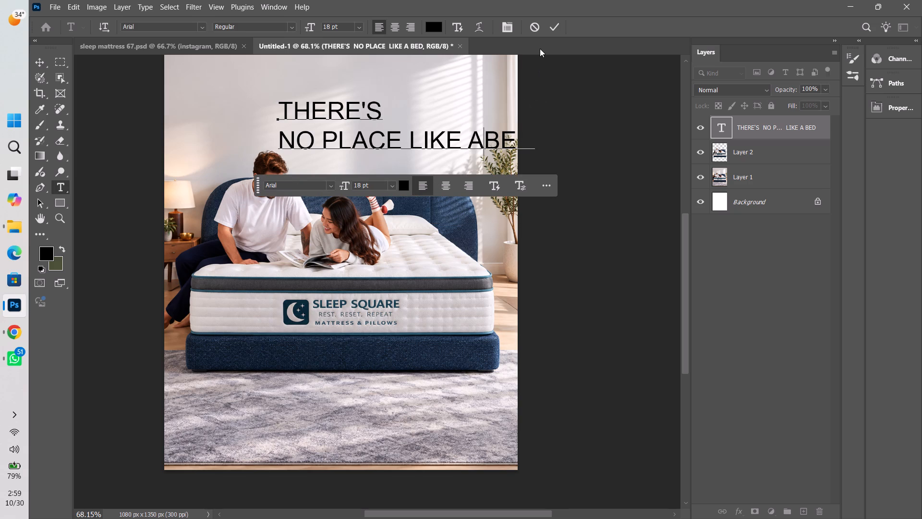
{"action": "key", "text": "space"}
{"action": "key", "text": "Return"}
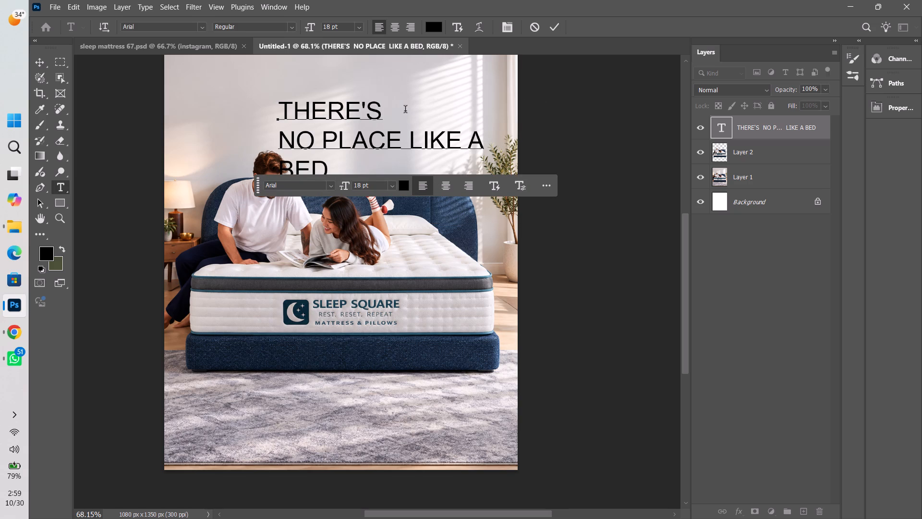
{"action": "left_click", "coordinate": [548, 30]}
Move the headline to the upper-left wall area of the image and scale it down to about 83%.
{"action": "key", "text": "v"}
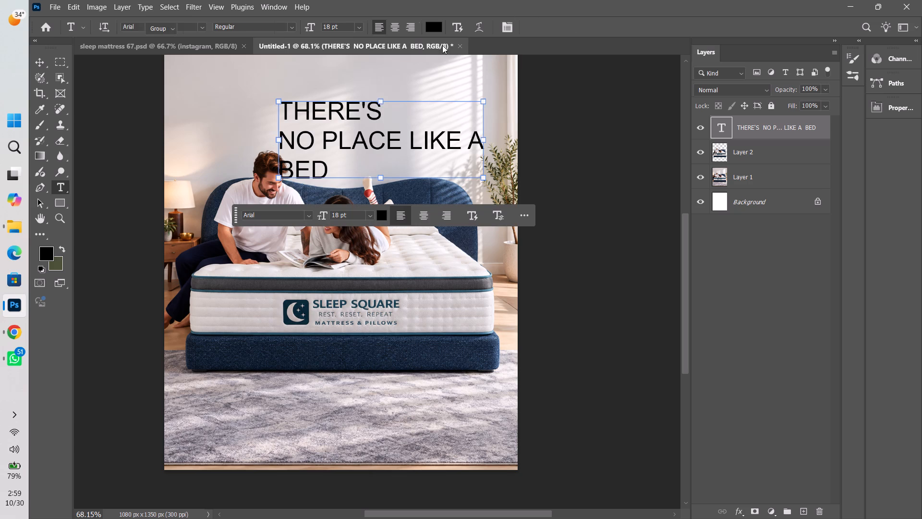
{"action": "left_click_drag", "start_coordinate": [385, 149], "coordinate": [291, 115]}
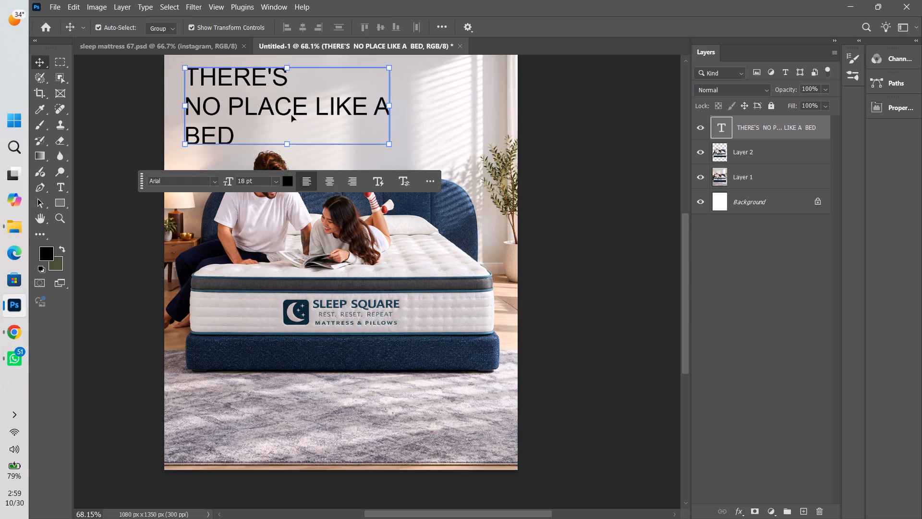
{"action": "key", "text": "ctrl+0"}
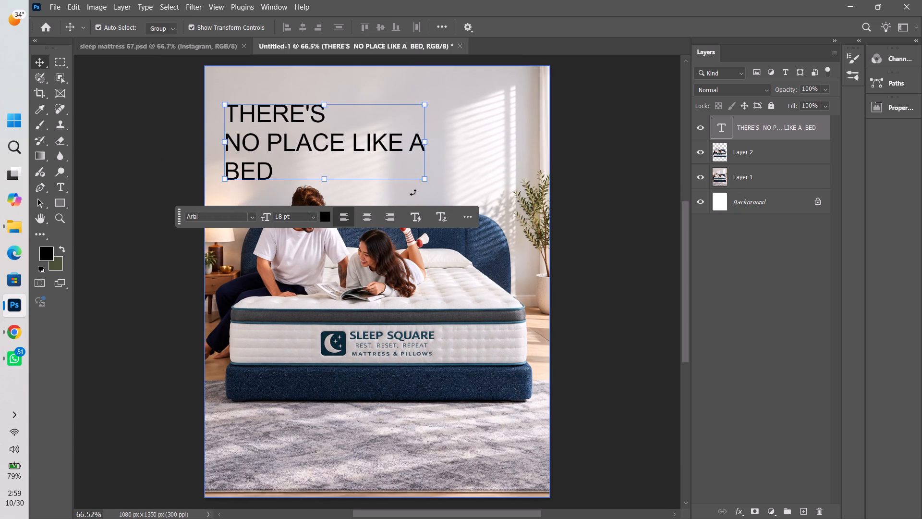
{"action": "left_click_drag", "start_coordinate": [425, 178], "coordinate": [435, 172]}
{"action": "key", "text": "ctrl+z"}
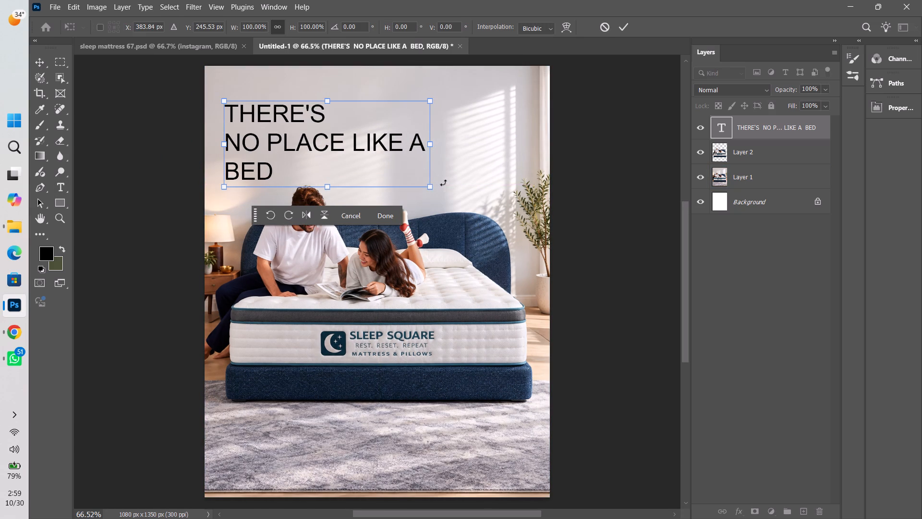
{"action": "left_click_drag", "start_coordinate": [432, 191], "coordinate": [397, 175]}
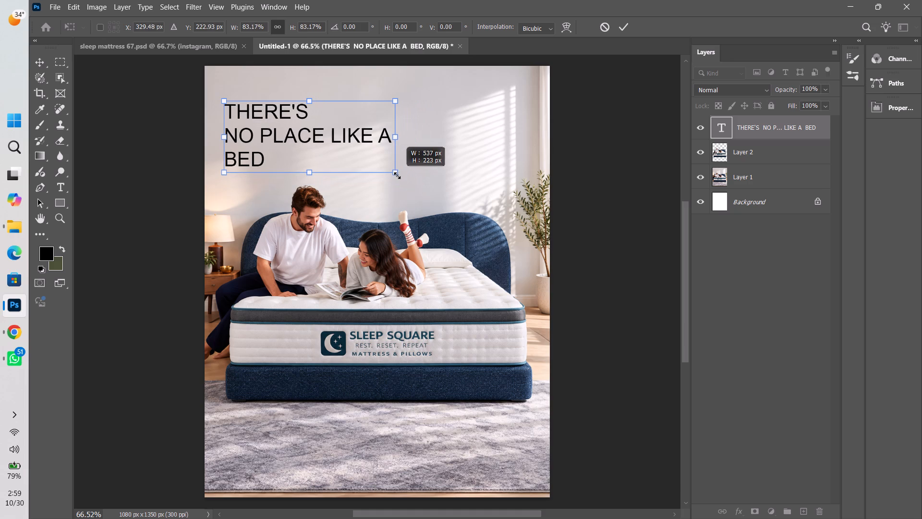
{"action": "left_click_drag", "start_coordinate": [397, 175], "coordinate": [398, 175]}
{"action": "left_click", "coordinate": [621, 23]}
{"action": "left_click", "coordinate": [633, 149]}
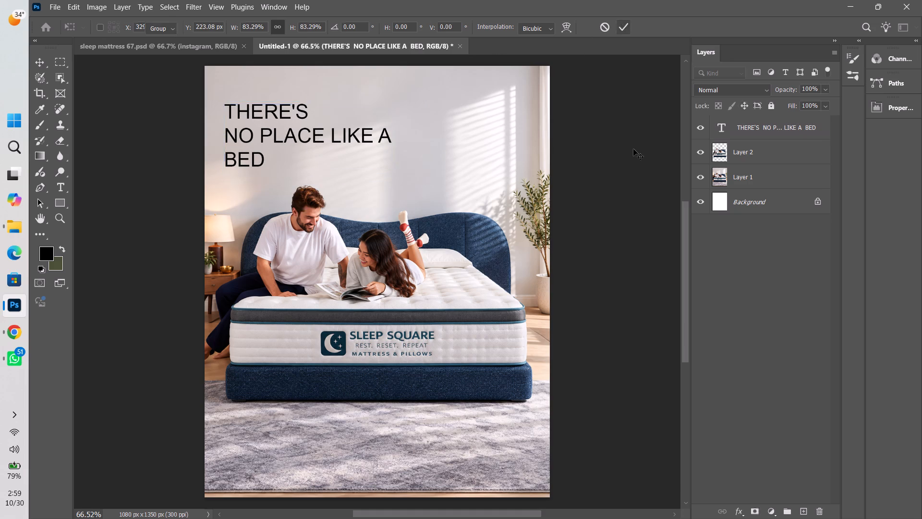
Copy the word BED from the headline's third line and delete it there, leaving "THERE'S NO PLACE LIKE A".
{"action": "scroll", "coordinate": [425, 199], "scroll_direction": "up", "scroll_amount": 12, "text": "alt"}
{"action": "key", "text": "space"}
{"action": "key", "text": "space"}
{"action": "key", "text": "space"}
{"action": "left_click_drag", "start_coordinate": [132, 156], "coordinate": [617, 218]}
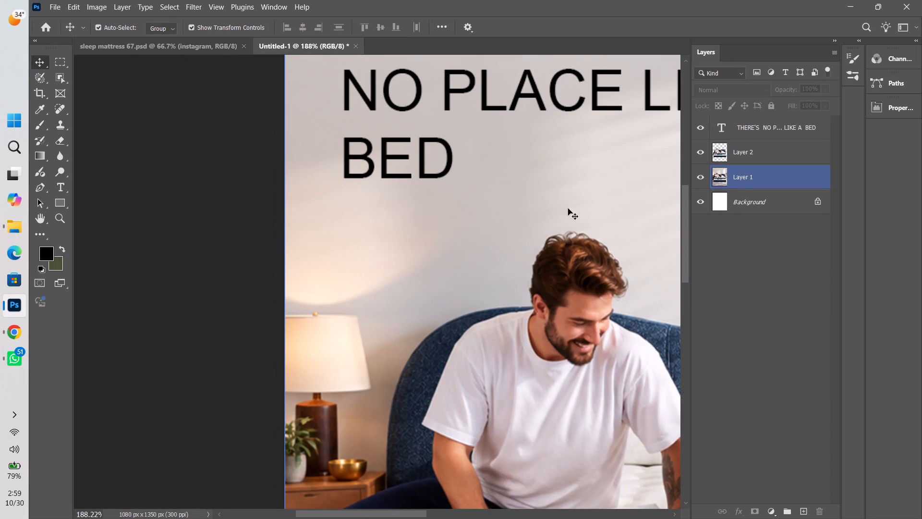
{"action": "key", "text": "t"}
{"action": "double_click", "coordinate": [425, 162]}
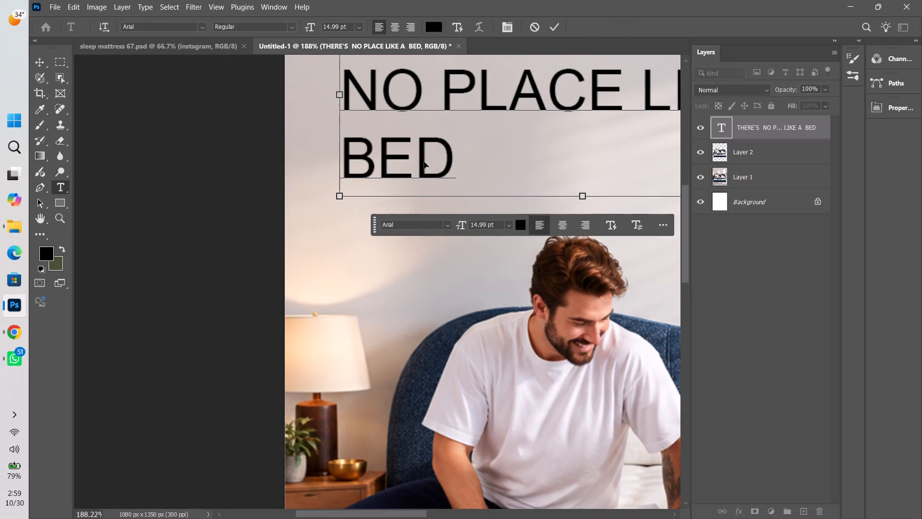
{"action": "key", "text": "ctrl+v"}
{"action": "key", "text": "ctrl+c"}
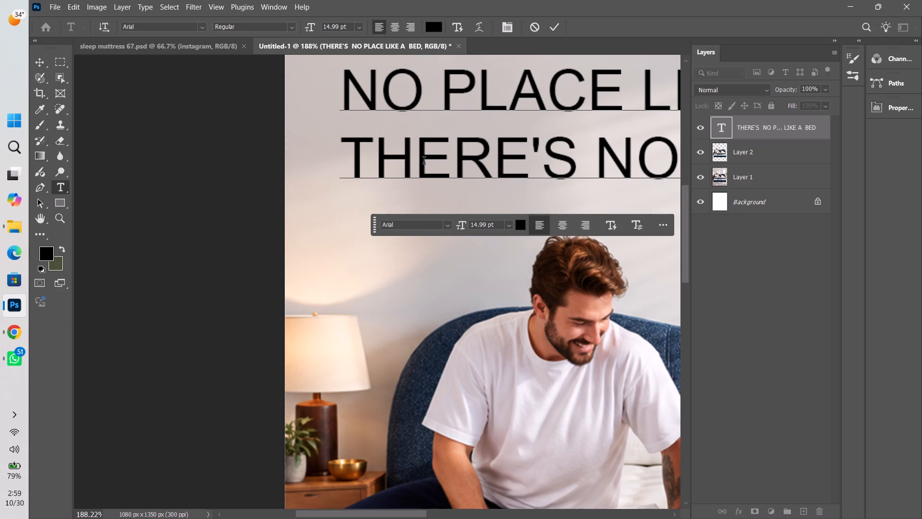
{"action": "key", "text": "ctrl+z"}
{"action": "key", "text": "ctrl+c"}
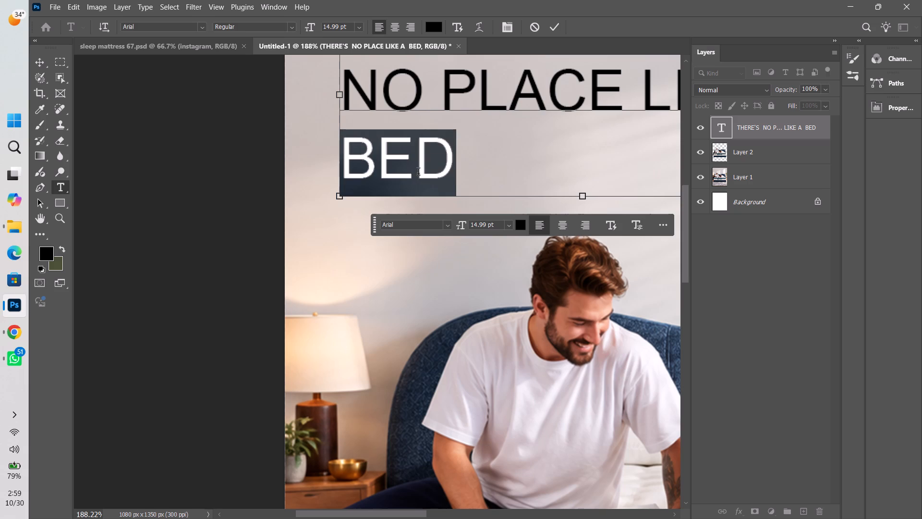
{"action": "key", "text": "BackSpace"}
{"action": "key", "text": "BackSpace"}
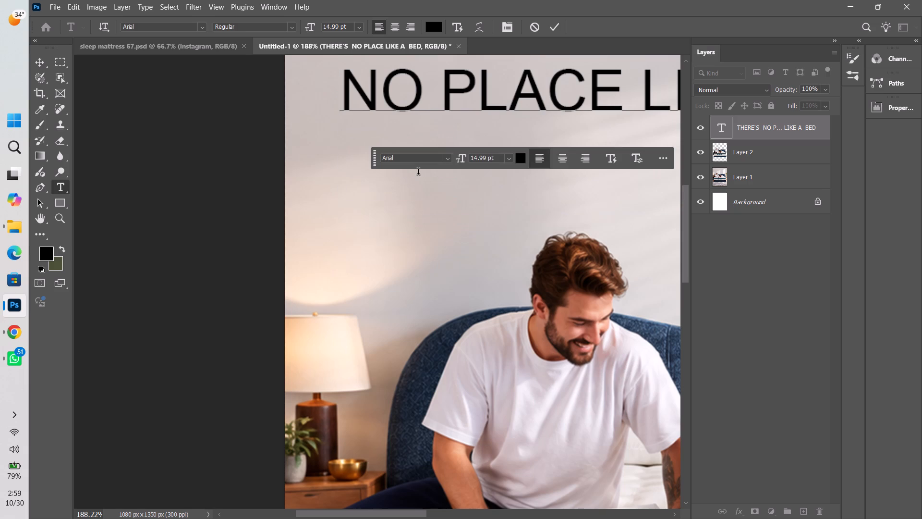
{"action": "left_click", "coordinate": [552, 27]}
Paste BED as a separate text layer on the wall just below the end of the headline.
{"action": "key", "text": "v"}
{"action": "key", "text": "space"}
{"action": "key", "text": "space"}
{"action": "key", "text": "space"}
{"action": "key", "text": "space"}
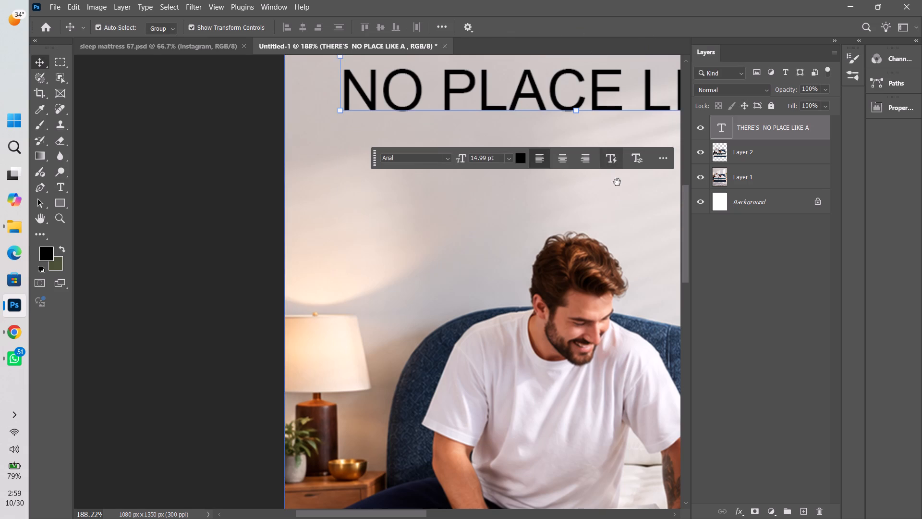
{"action": "left_click_drag", "start_coordinate": [613, 177], "coordinate": [470, 187]}
{"action": "key", "text": "ctrl+0"}
{"action": "key", "text": "y"}
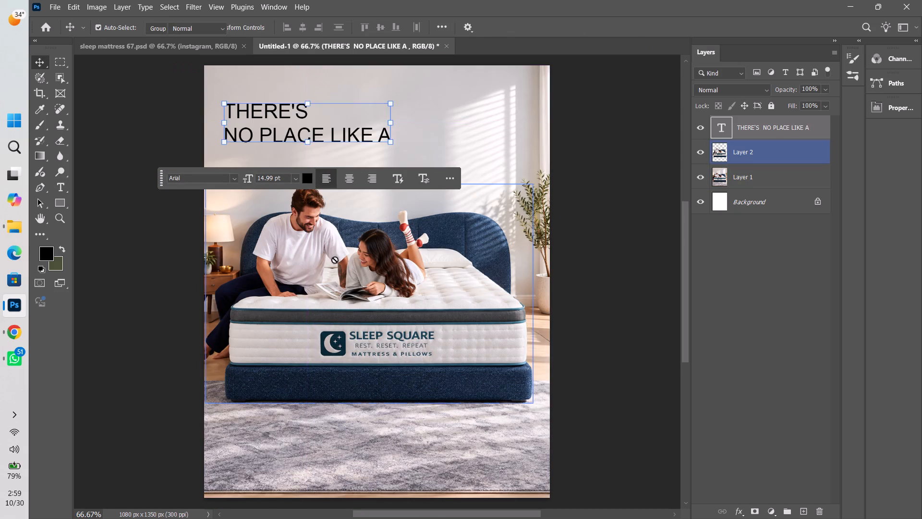
{"action": "key", "text": "t"}
{"action": "left_click", "coordinate": [386, 160]}
{"action": "key", "text": "ctrl+v"}
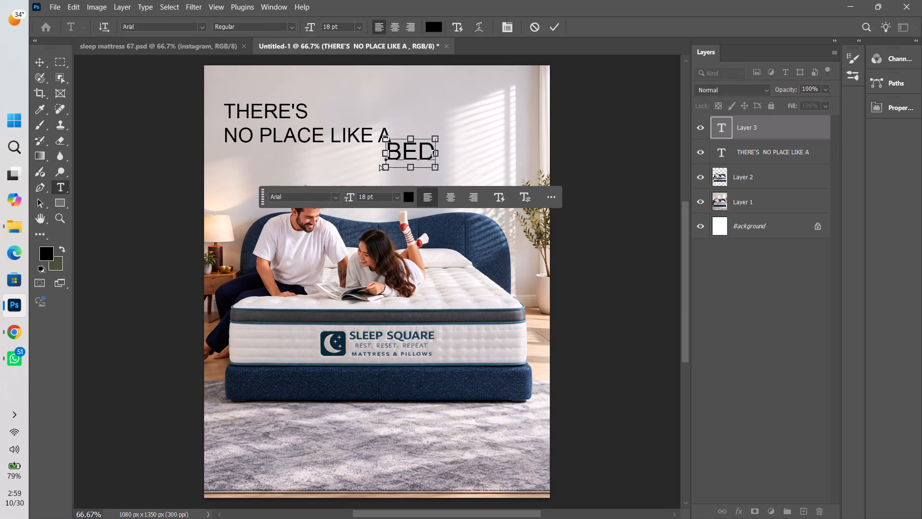
Set the BED text's font to Calibri Bold.
{"action": "key", "text": "ctrl+a"}
{"action": "left_click", "coordinate": [294, 28]}
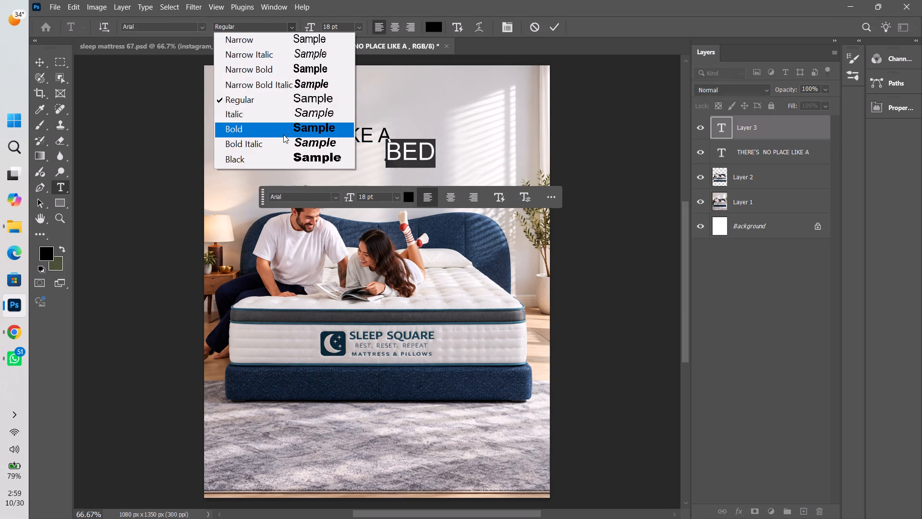
{"action": "left_click", "coordinate": [283, 135]}
{"action": "left_click", "coordinate": [196, 27]}
{"action": "left_click", "coordinate": [216, 29]}
{"action": "left_click", "coordinate": [200, 28]}
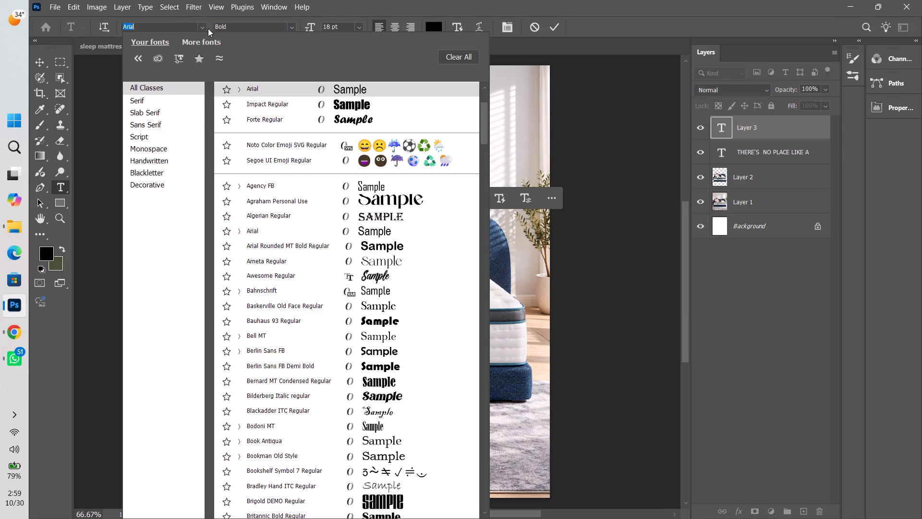
{"action": "scroll", "coordinate": [269, 91], "scroll_direction": "up", "scroll_amount": 11}
{"action": "left_click", "coordinate": [269, 90]}
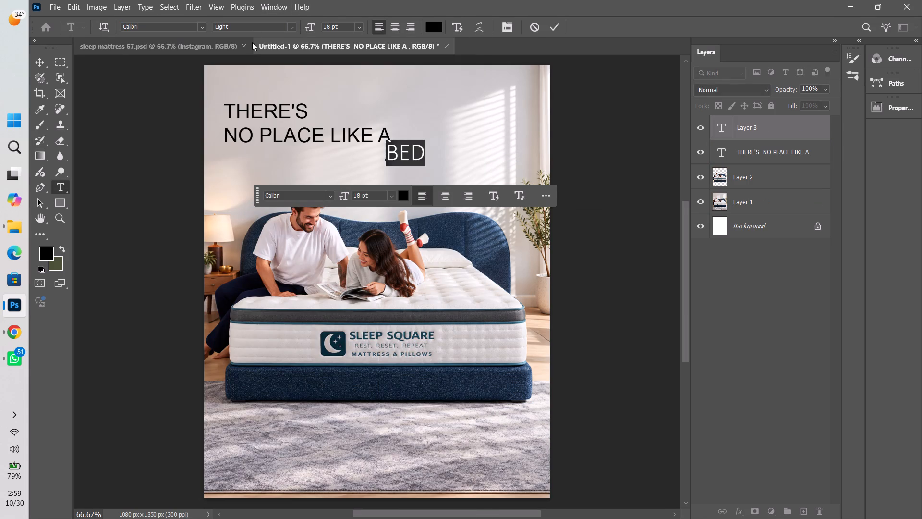
{"action": "left_click", "coordinate": [293, 23]}
{"action": "left_click", "coordinate": [270, 97]}
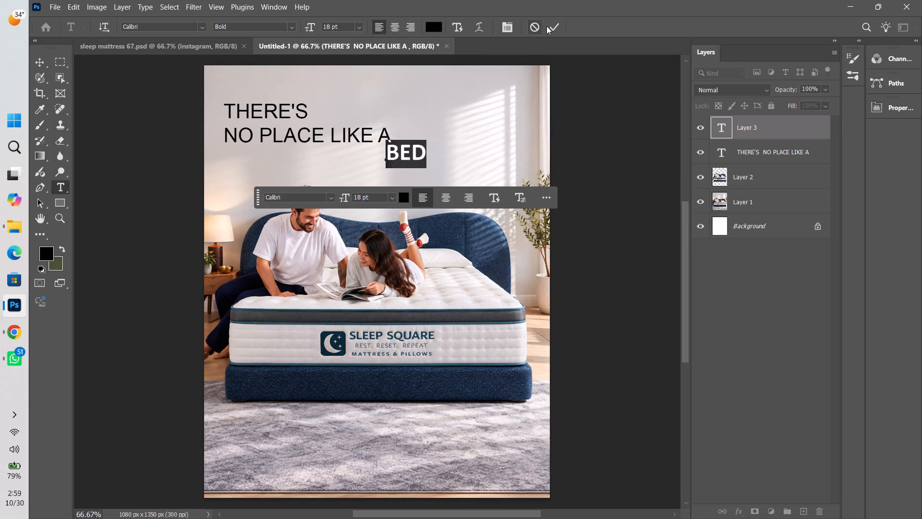
{"action": "left_click", "coordinate": [551, 24]}
Enlarge the BED text to about 310% and place it under the end of the headline, just above the headboard.
{"action": "key", "text": "v"}
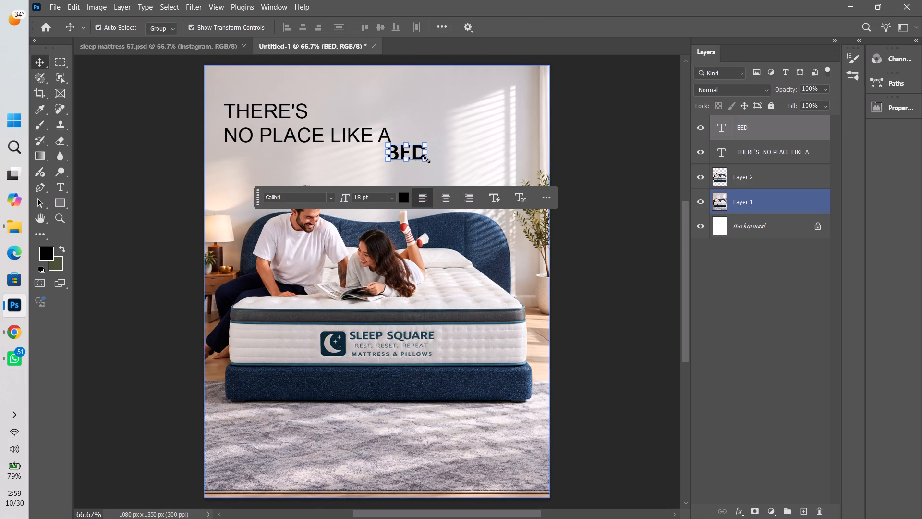
{"action": "left_click_drag", "start_coordinate": [427, 160], "coordinate": [511, 187]}
{"action": "left_click_drag", "start_coordinate": [454, 156], "coordinate": [441, 182]}
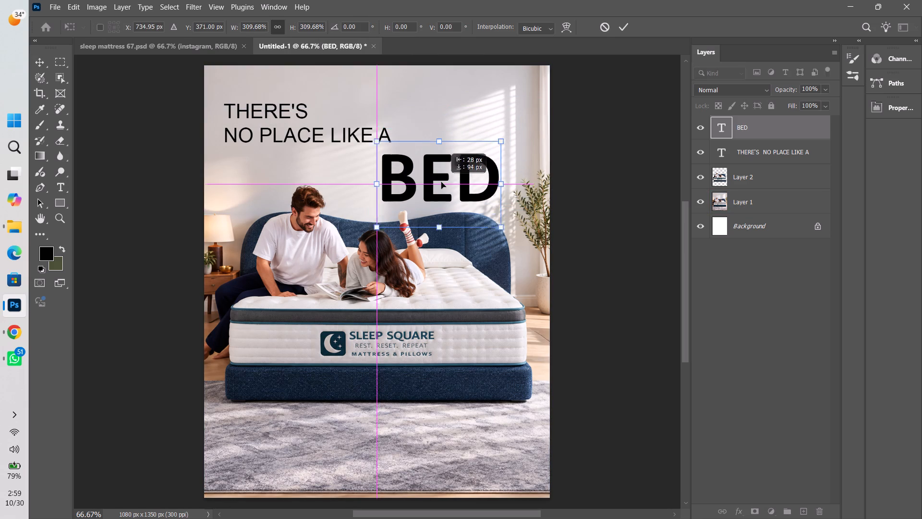
{"action": "left_click_drag", "start_coordinate": [441, 182], "coordinate": [441, 182]}
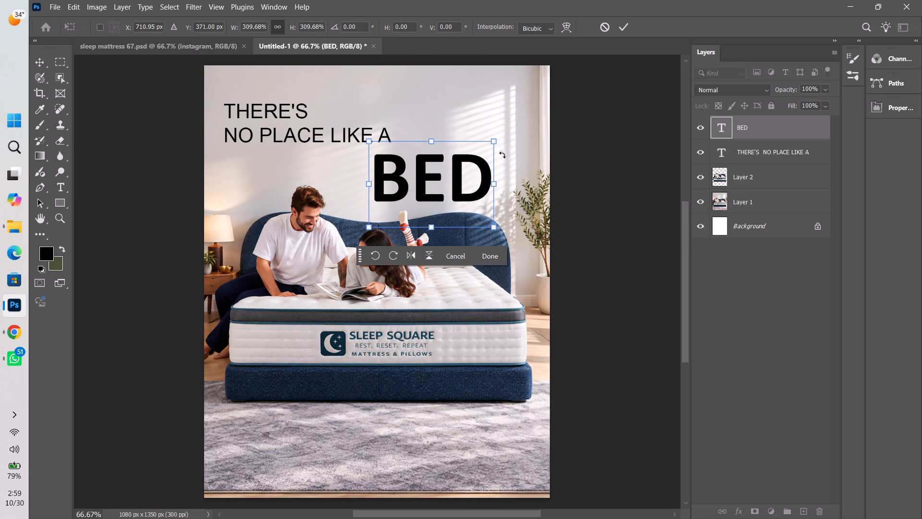
{"action": "left_click_drag", "start_coordinate": [482, 158], "coordinate": [482, 175]}
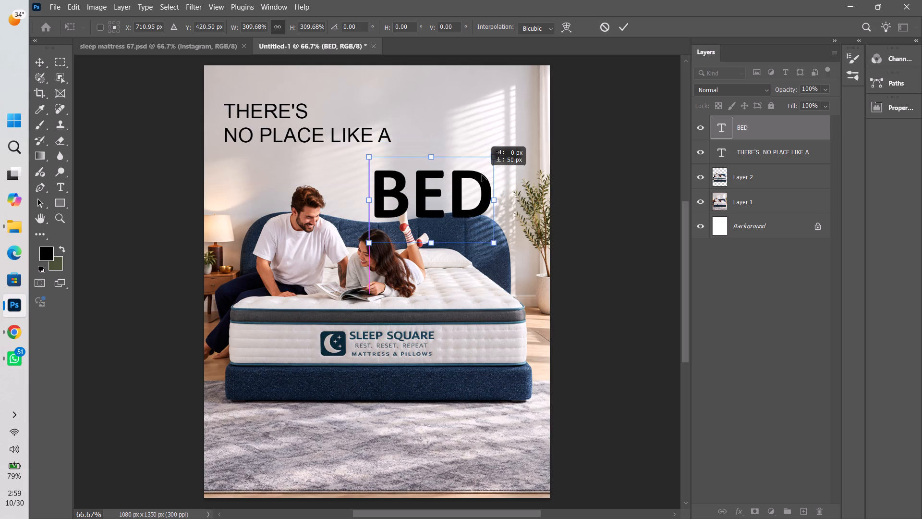
{"action": "left_click_drag", "start_coordinate": [482, 175], "coordinate": [482, 165]}
{"action": "left_click", "coordinate": [625, 28]}
{"action": "left_click", "coordinate": [646, 187]}
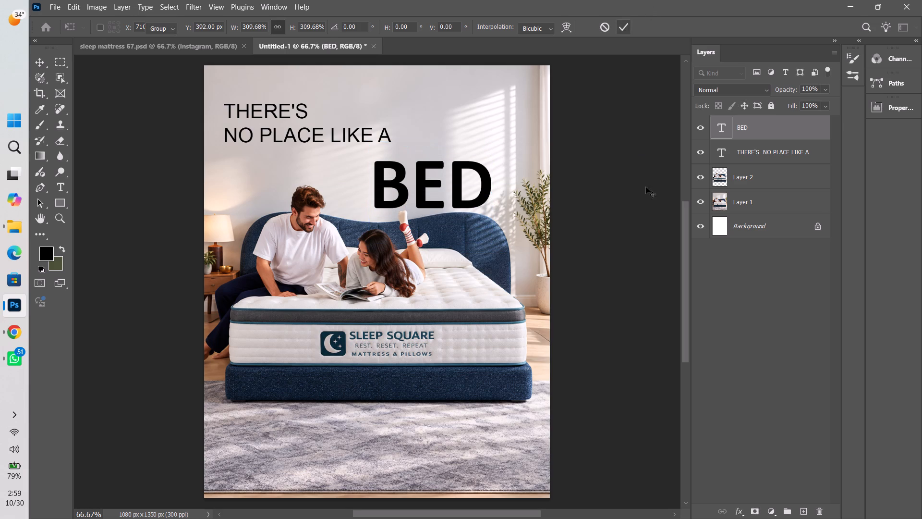
Move the "THERE'S NO PLACE LIKE A" text down about 43 px to sit directly above BED, nudging it slightly right.
{"action": "key", "text": "v"}
{"action": "left_click_drag", "start_coordinate": [360, 130], "coordinate": [365, 144]}
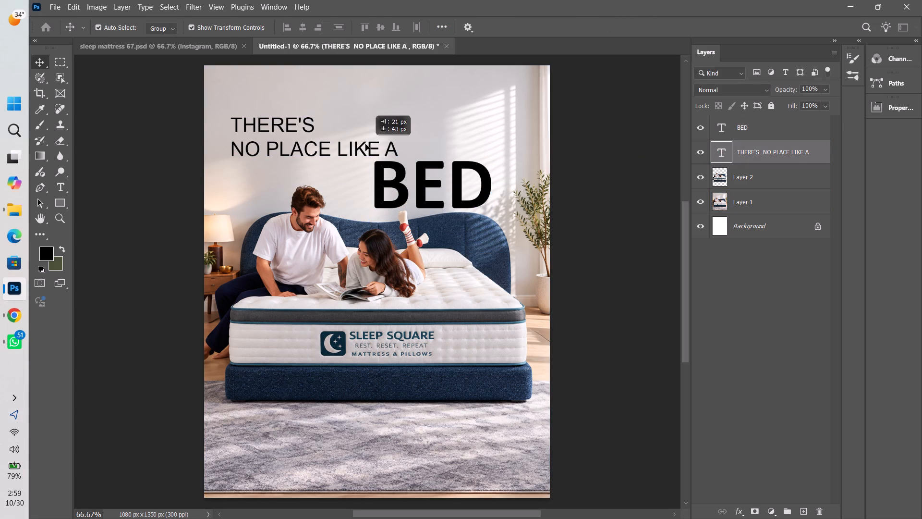
{"action": "left_click_drag", "start_coordinate": [365, 144], "coordinate": [361, 144]}
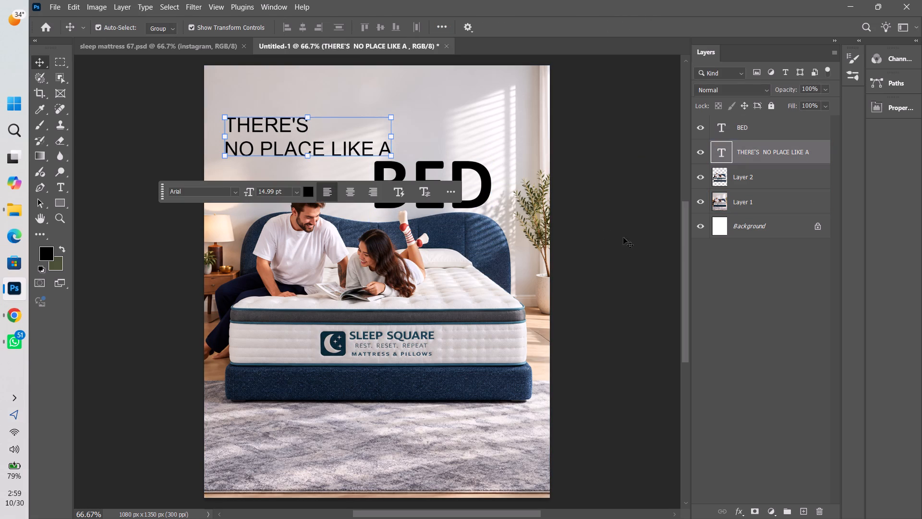
{"action": "left_click", "coordinate": [635, 237]}
{"action": "left_click", "coordinate": [370, 147]}
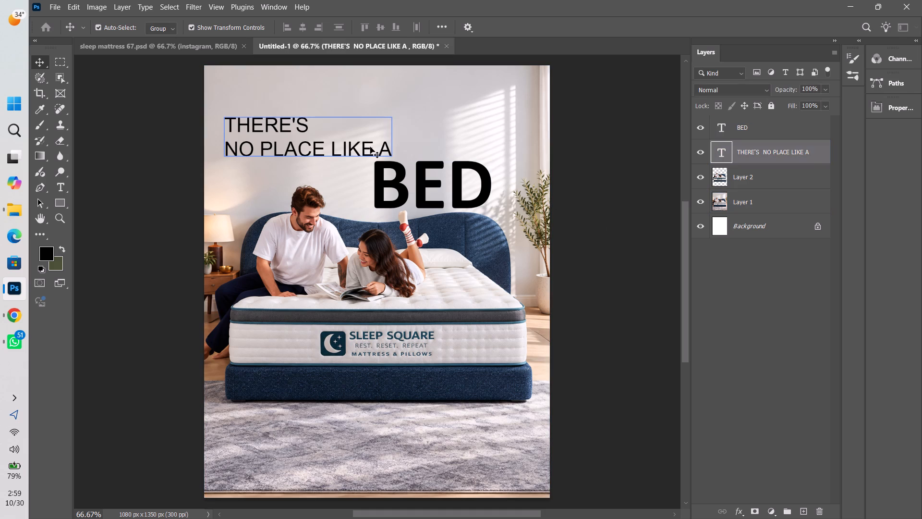
{"action": "key", "text": "Right"}
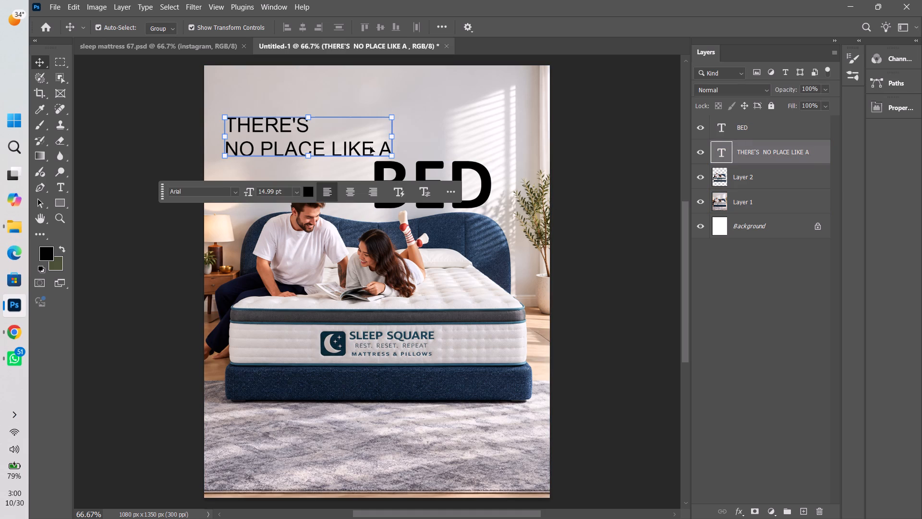
{"action": "left_click", "coordinate": [660, 286]}
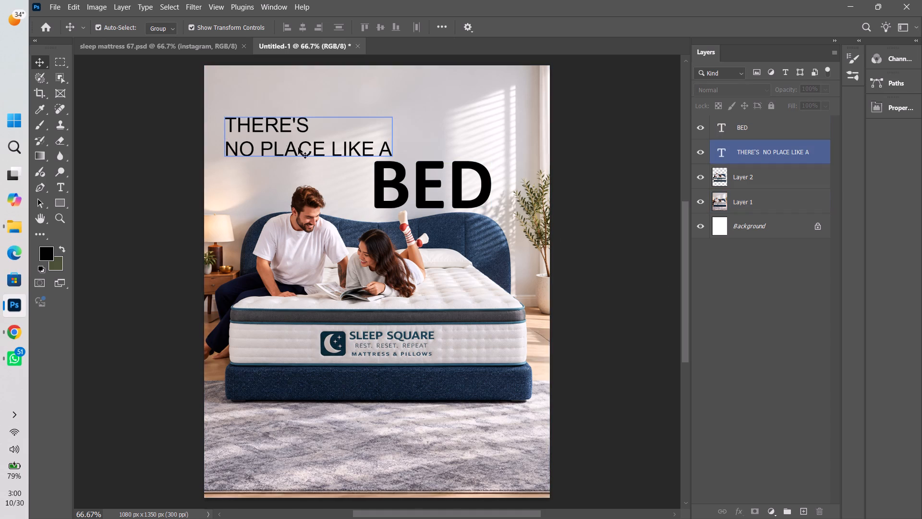
Add a Multiply drop shadow to the BED text with 53% opacity, 90° angle, 3 px distance and 7 px size.
{"action": "left_click", "coordinate": [473, 175]}
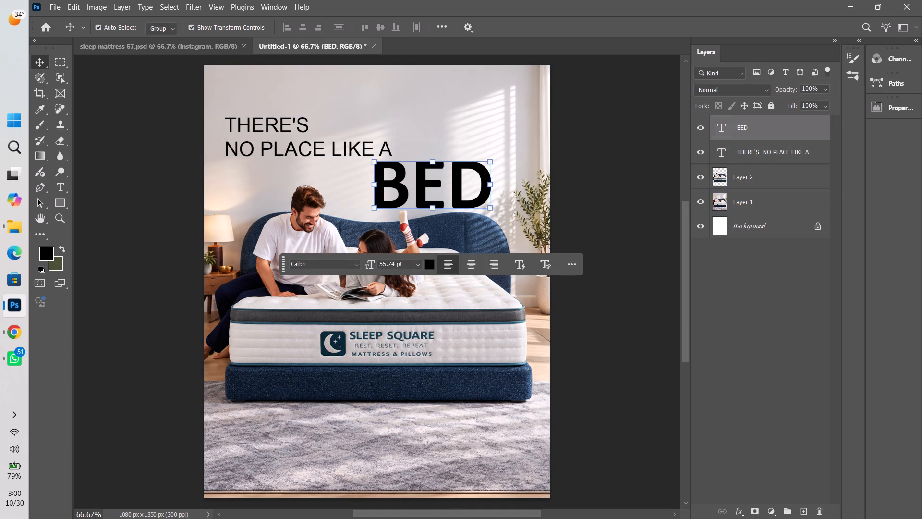
{"action": "left_click", "coordinate": [741, 515]}
{"action": "left_click", "coordinate": [751, 511]}
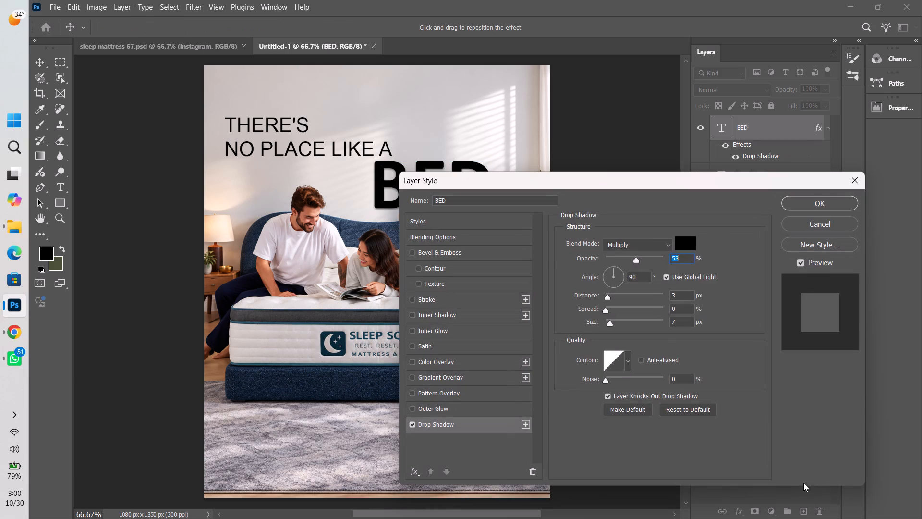
{"action": "left_click", "coordinate": [827, 198]}
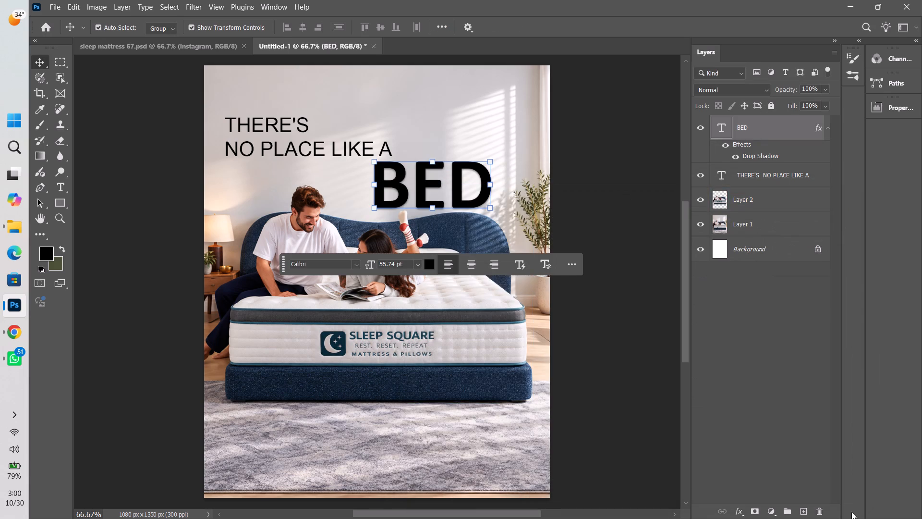
Add a layer mask to the BED text and draw a linear gradient from beyond the D to the B, fading out the D.
{"action": "left_click", "coordinate": [758, 507]}
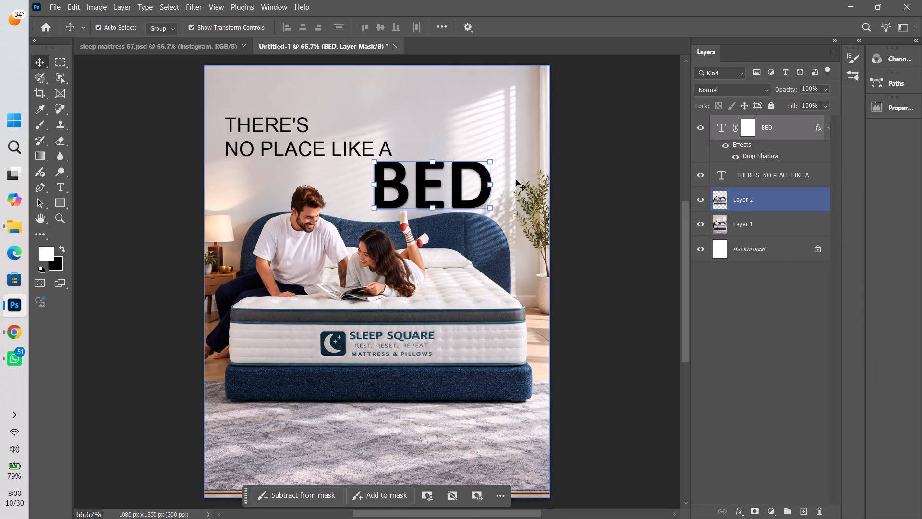
{"action": "left_click", "coordinate": [31, 157]}
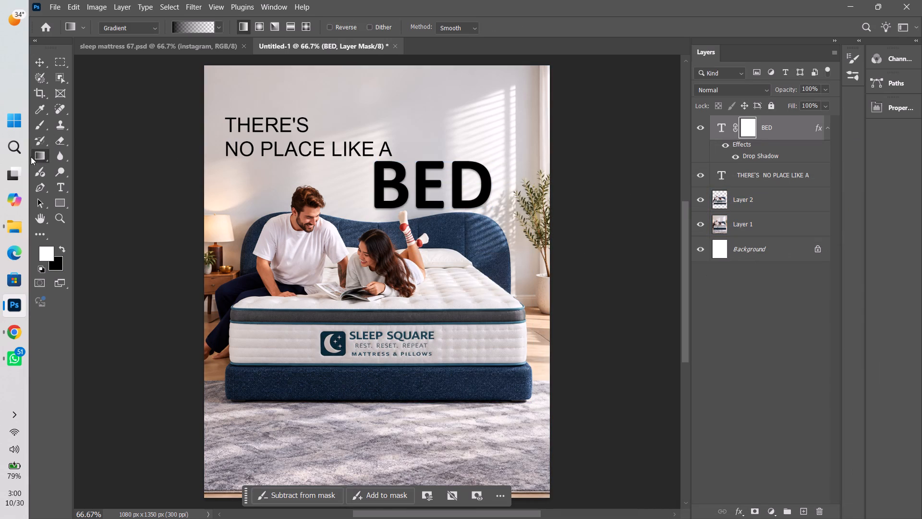
{"action": "left_click_drag", "start_coordinate": [502, 184], "coordinate": [401, 179]}
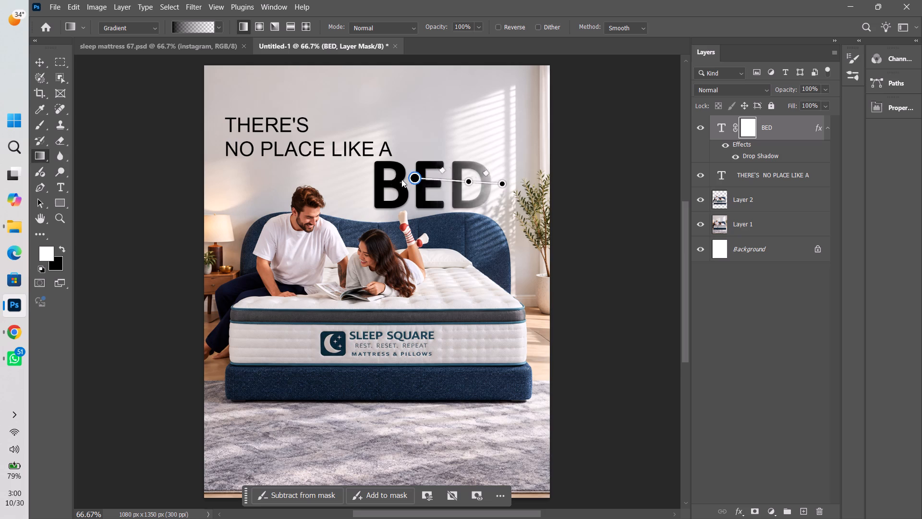
{"action": "left_click_drag", "start_coordinate": [401, 179], "coordinate": [397, 187]}
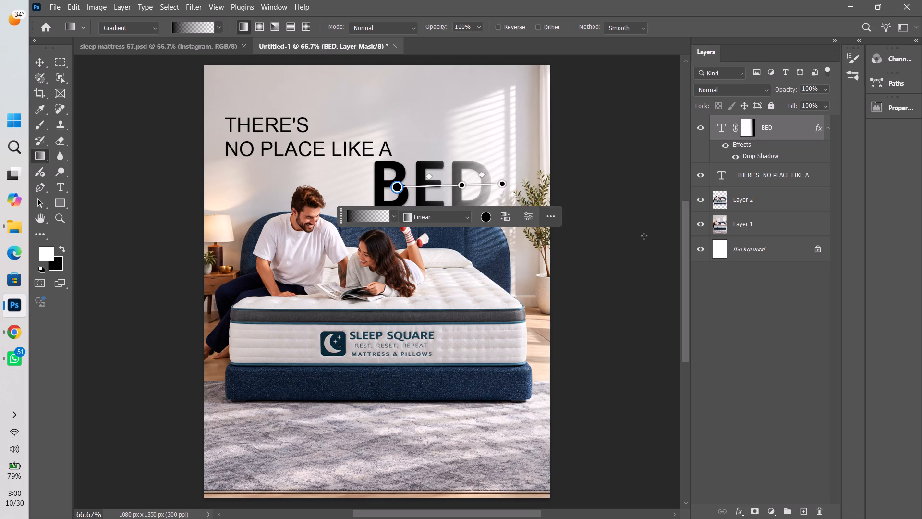
{"action": "left_click_drag", "start_coordinate": [428, 178], "coordinate": [421, 178]}
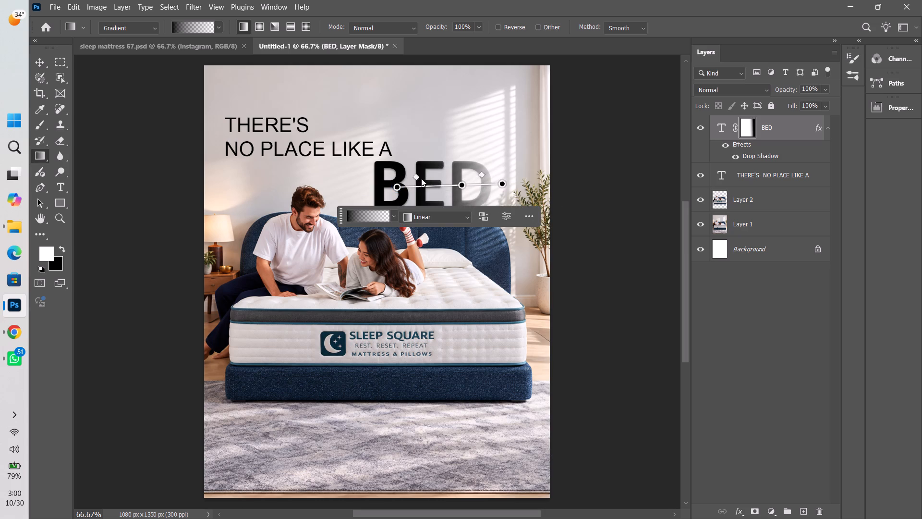
{"action": "left_click_drag", "start_coordinate": [421, 178], "coordinate": [427, 171]}
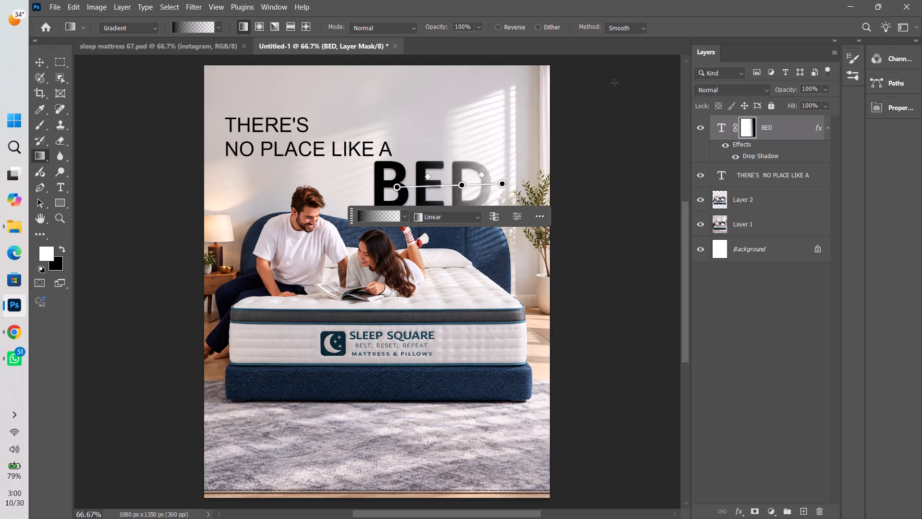
{"action": "key", "text": "v"}
{"action": "left_click", "coordinate": [623, 179]}
{"action": "key", "text": "ctrl+0"}
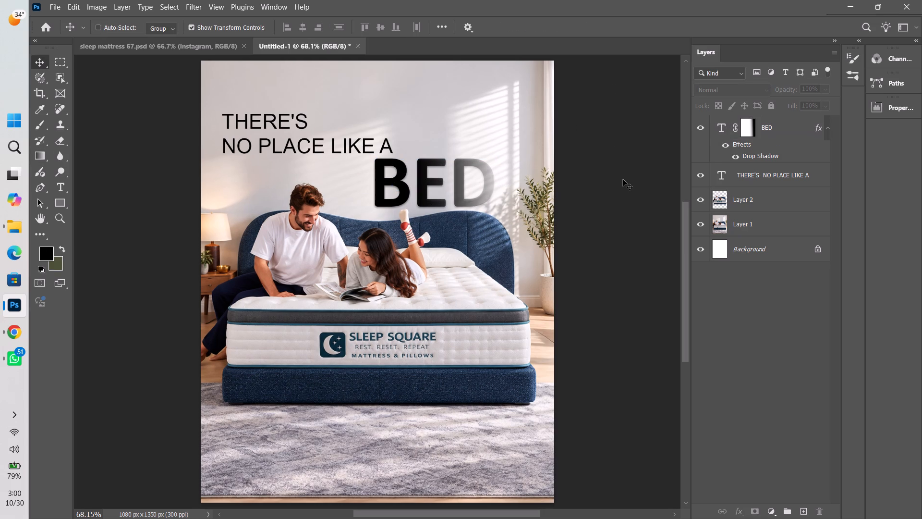
Scale the "THERE'S NO PLACE LIKE A" text down to about 92%, keeping its end above the B of BED.
{"action": "left_click", "coordinate": [357, 143]}
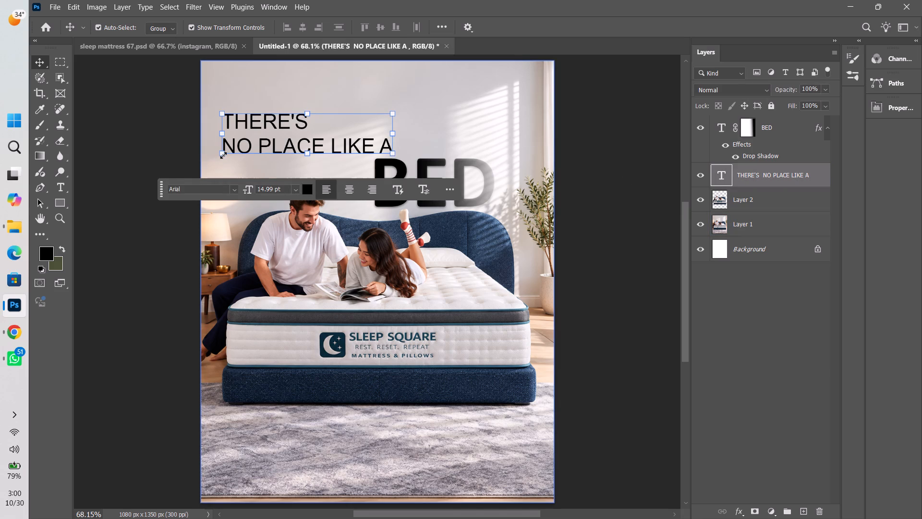
{"action": "left_click_drag", "start_coordinate": [223, 155], "coordinate": [237, 152]}
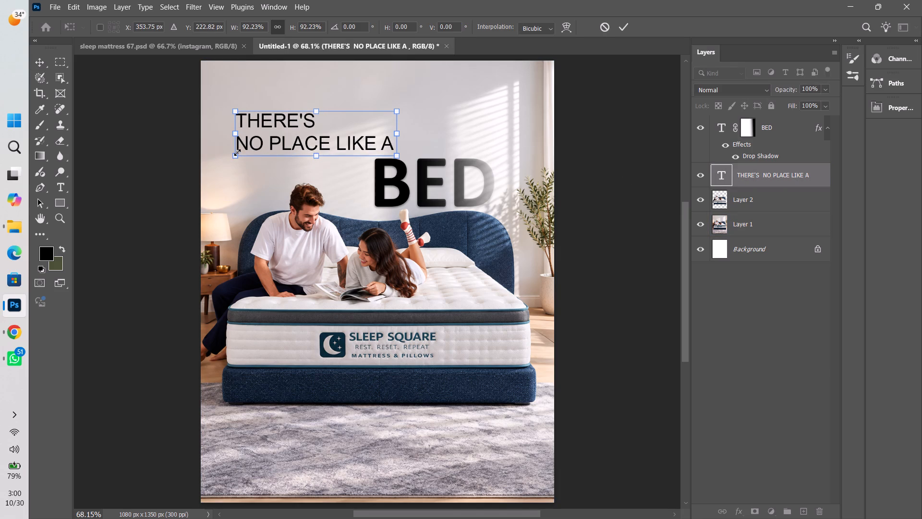
{"action": "left_click", "coordinate": [622, 32]}
{"action": "left_click", "coordinate": [672, 187]}
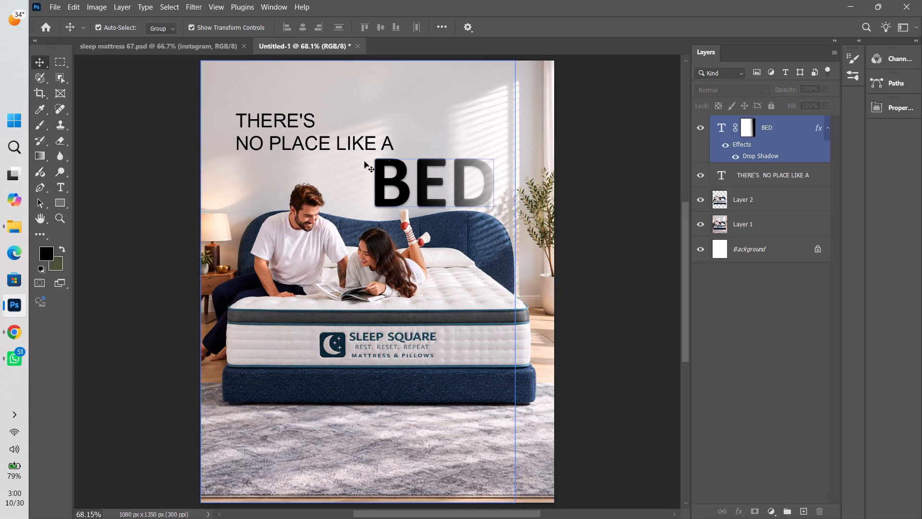
Copy "PLACE LIKE A" from the headline text and delete it there, leaving "THERE'S NO".
{"action": "key", "text": "t"}
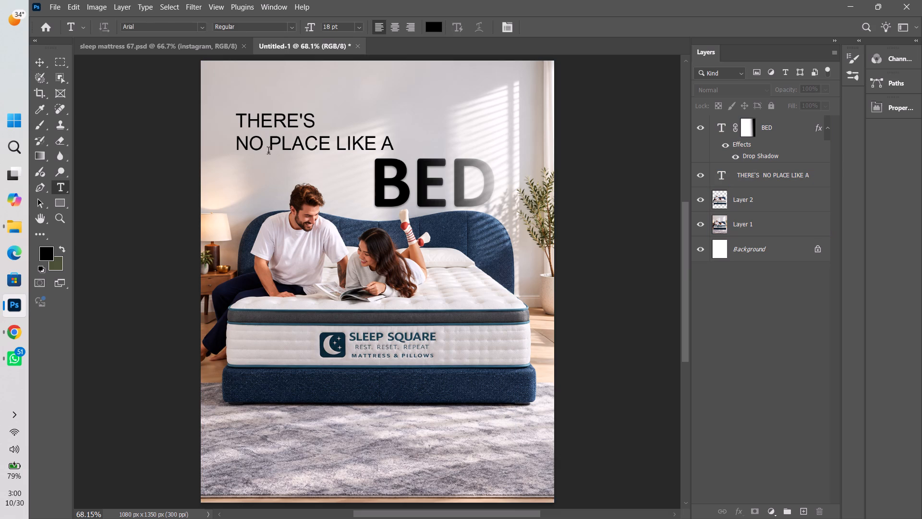
{"action": "left_click_drag", "start_coordinate": [270, 152], "coordinate": [404, 151]}
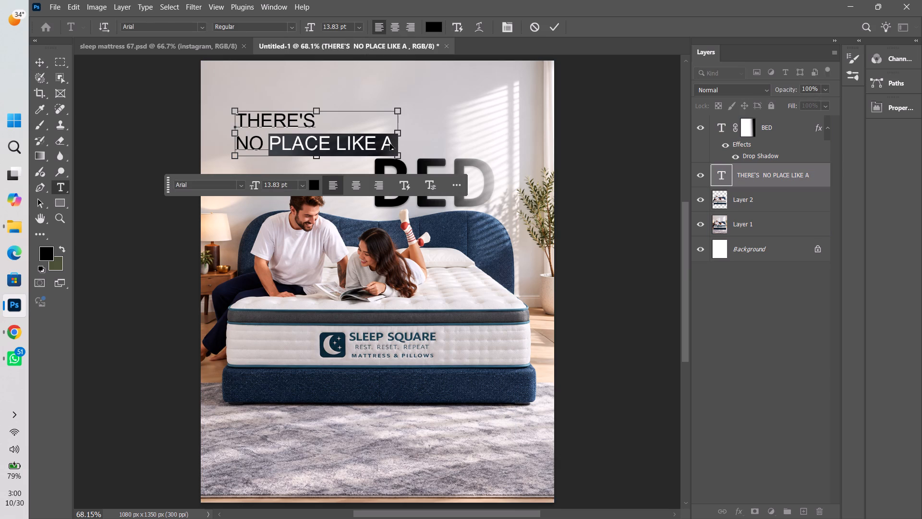
{"action": "key", "text": "ctrl+c"}
{"action": "left_click_drag", "start_coordinate": [549, 34], "coordinate": [560, 179]}
{"action": "key", "text": "ctrl+c"}
{"action": "key", "text": "BackSpace"}
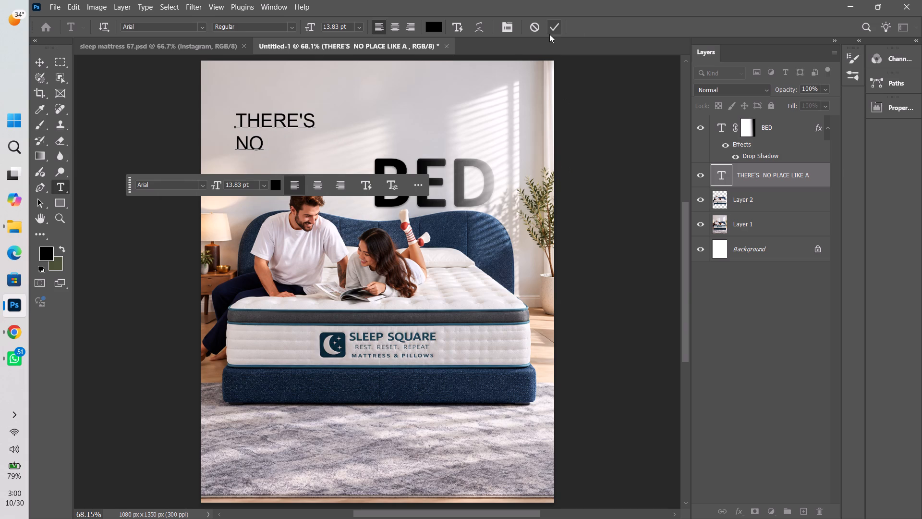
{"action": "left_click", "coordinate": [549, 34]}
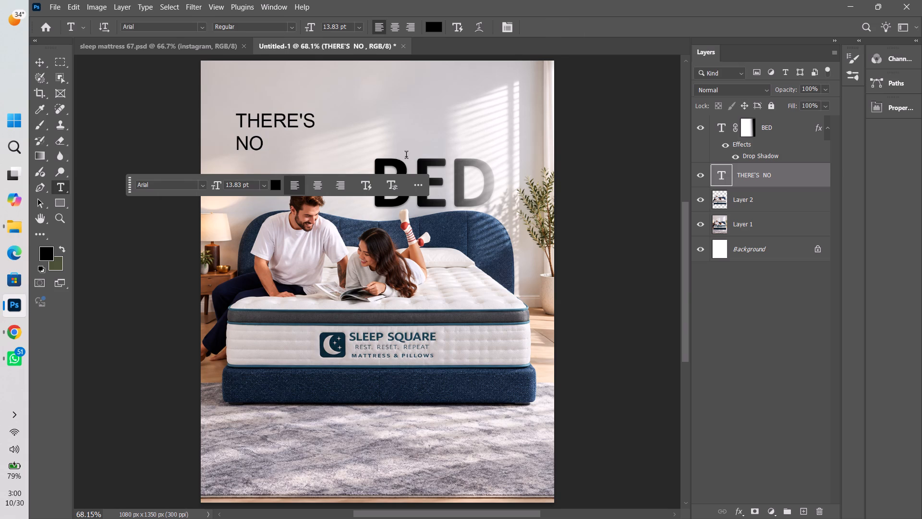
Add a new text layer above BED containing the copied words "PLACE LIKE A".
{"action": "key", "text": "v"}
{"action": "key", "text": "t"}
{"action": "left_click", "coordinate": [371, 144]}
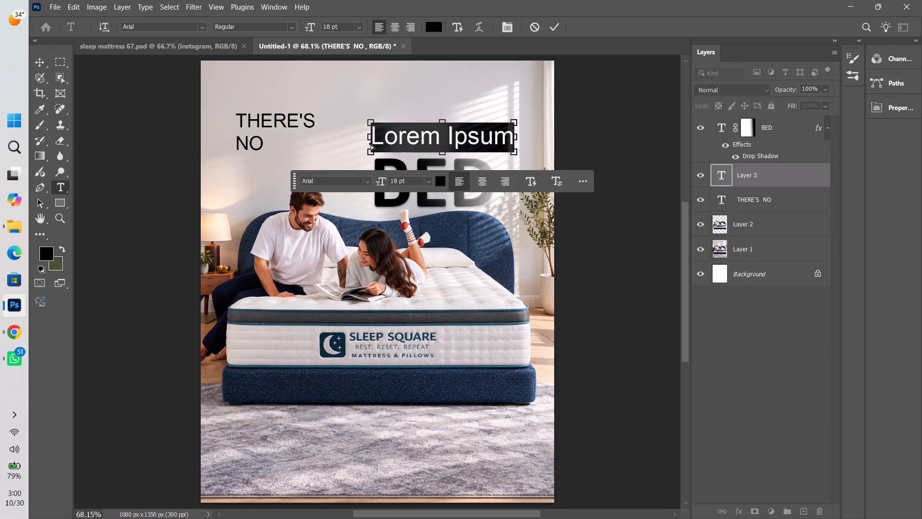
{"action": "key", "text": "ctrl+v"}
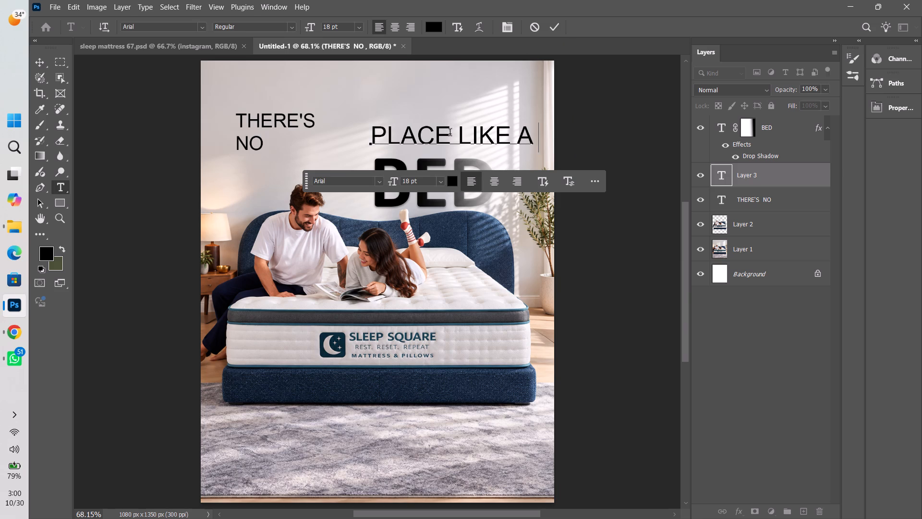
Copy the word "PLACE" from the new text into its own text layer, placed over the lower part of BED.
{"action": "left_click_drag", "start_coordinate": [460, 134], "coordinate": [370, 133]}
{"action": "key", "text": "ctrl+c"}
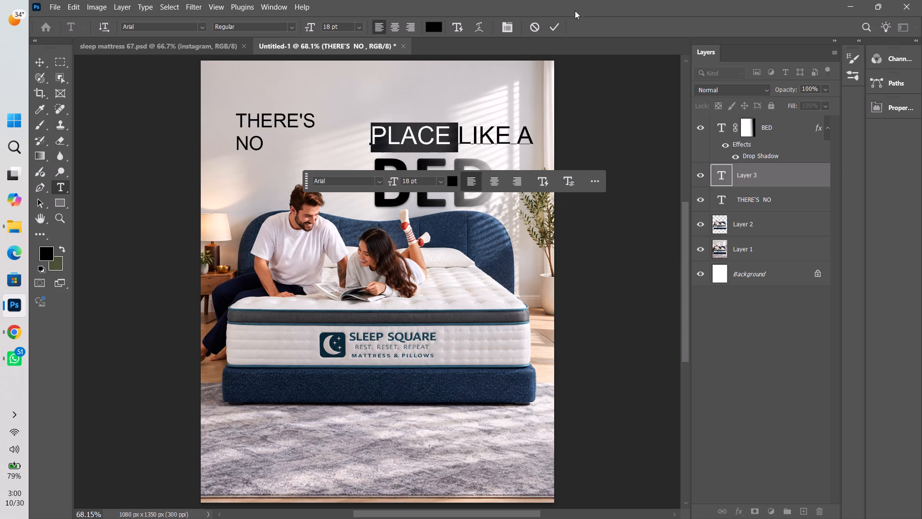
{"action": "left_click", "coordinate": [554, 31]}
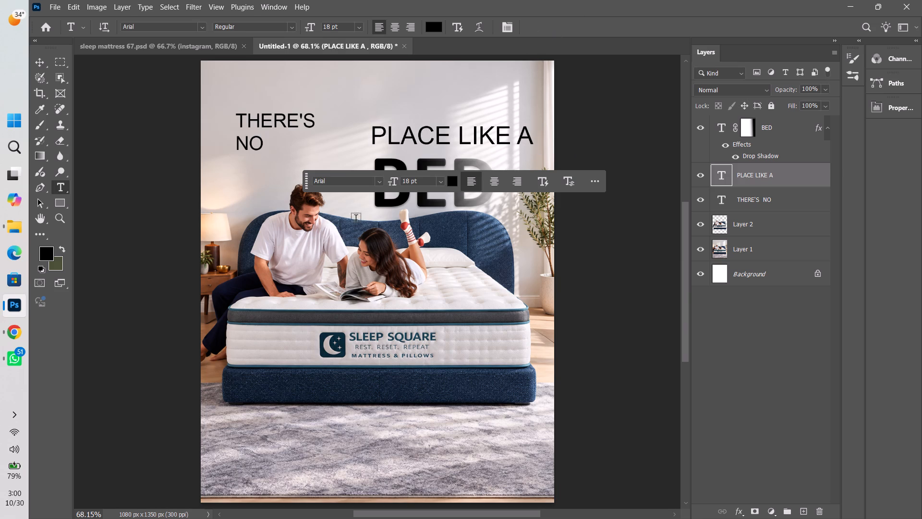
{"action": "left_click", "coordinate": [355, 205]}
{"action": "key", "text": "ctrl+v"}
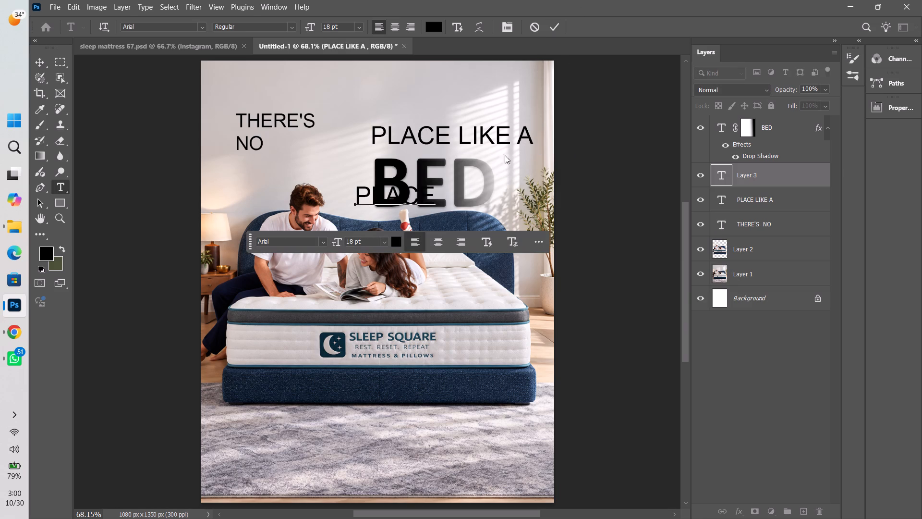
{"action": "left_click", "coordinate": [558, 24]}
{"action": "key", "text": "v"}
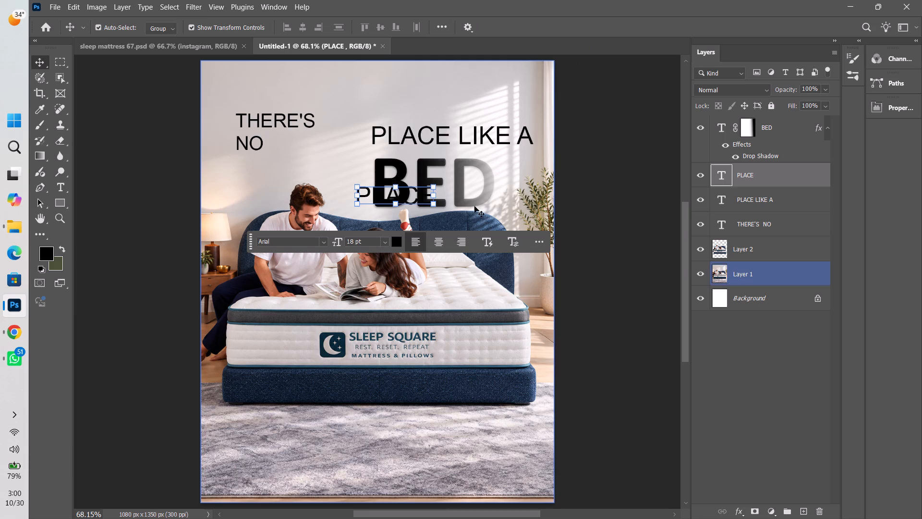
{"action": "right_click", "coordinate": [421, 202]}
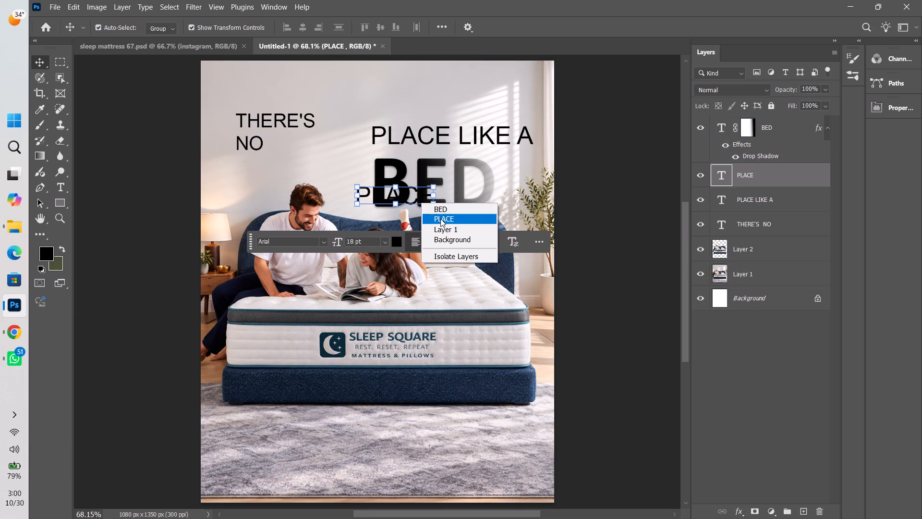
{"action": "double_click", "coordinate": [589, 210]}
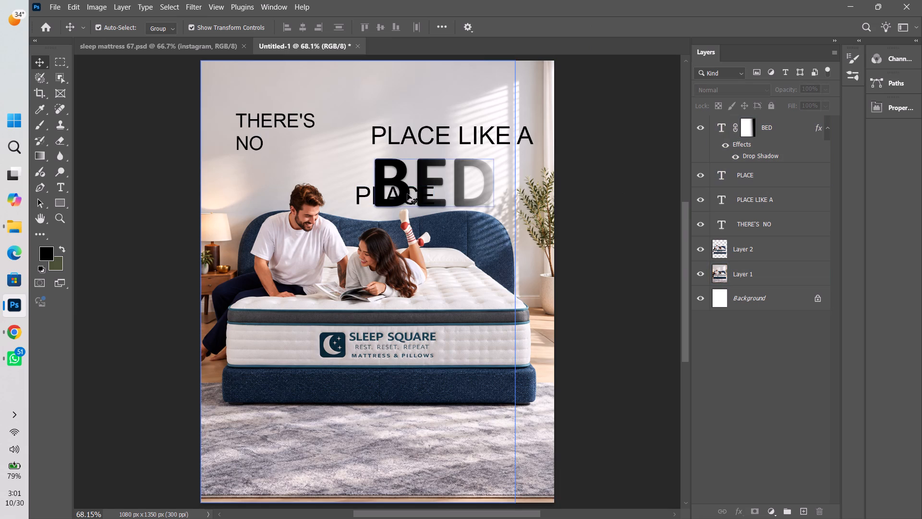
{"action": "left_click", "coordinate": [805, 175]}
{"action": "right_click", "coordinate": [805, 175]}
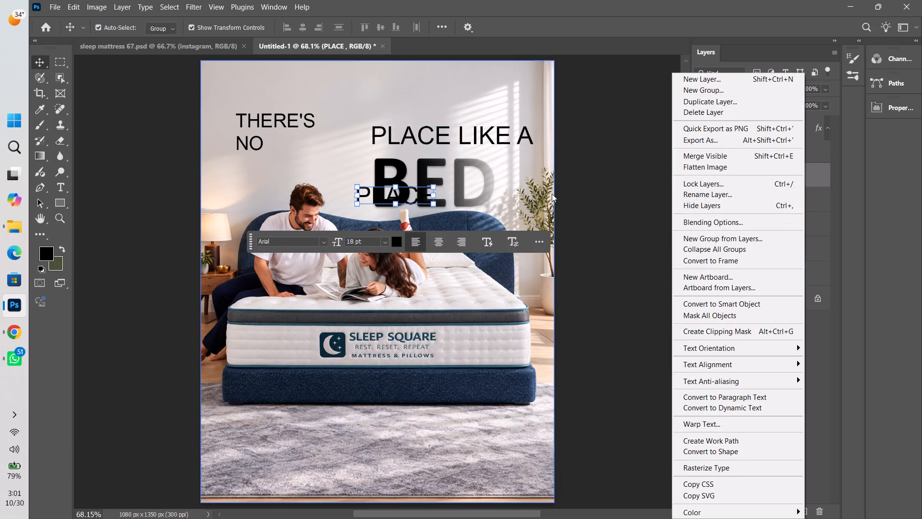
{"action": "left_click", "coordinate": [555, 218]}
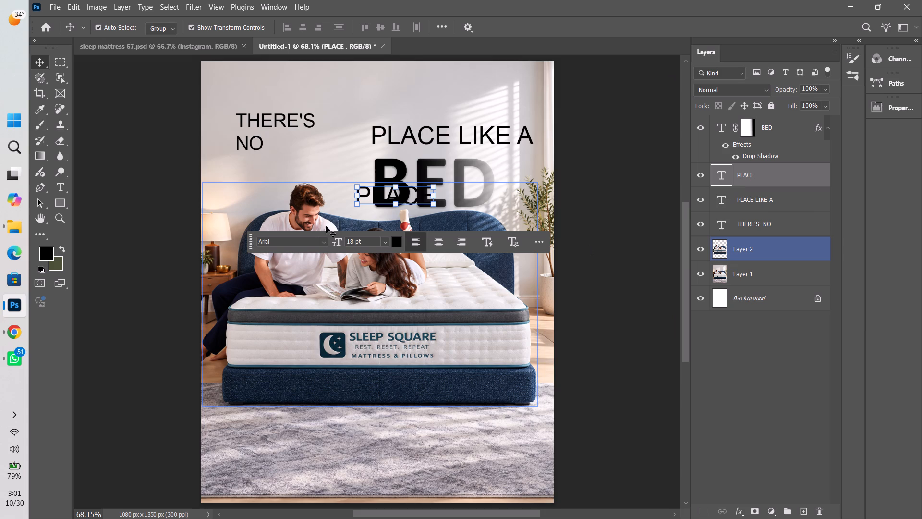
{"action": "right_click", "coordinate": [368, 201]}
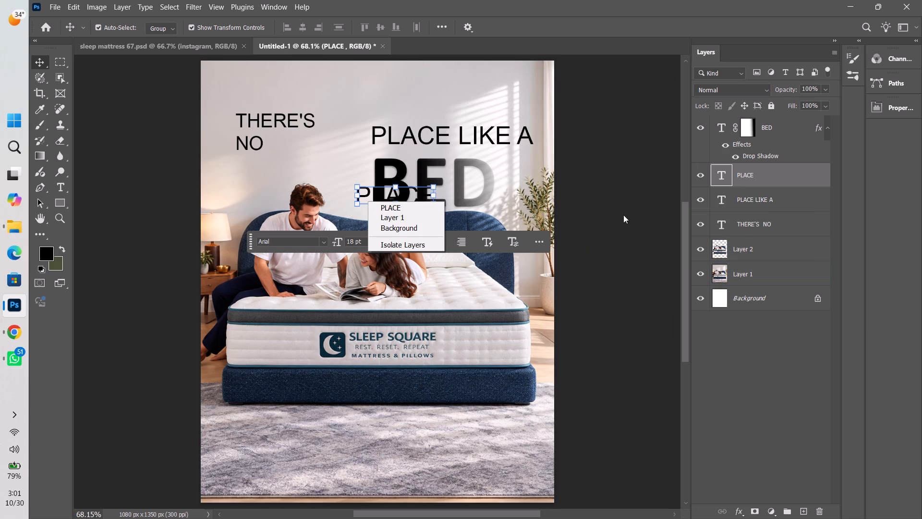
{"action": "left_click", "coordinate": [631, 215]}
Rotate the separate PLACE text to about -91° so it reads vertically upward.
{"action": "left_click_drag", "start_coordinate": [439, 213], "coordinate": [452, 176]}
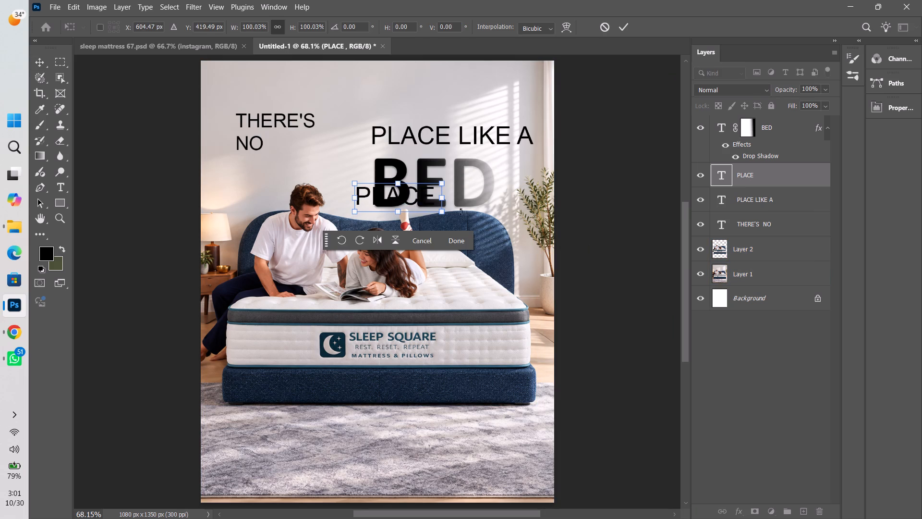
{"action": "left_click_drag", "start_coordinate": [451, 221], "coordinate": [419, 135]}
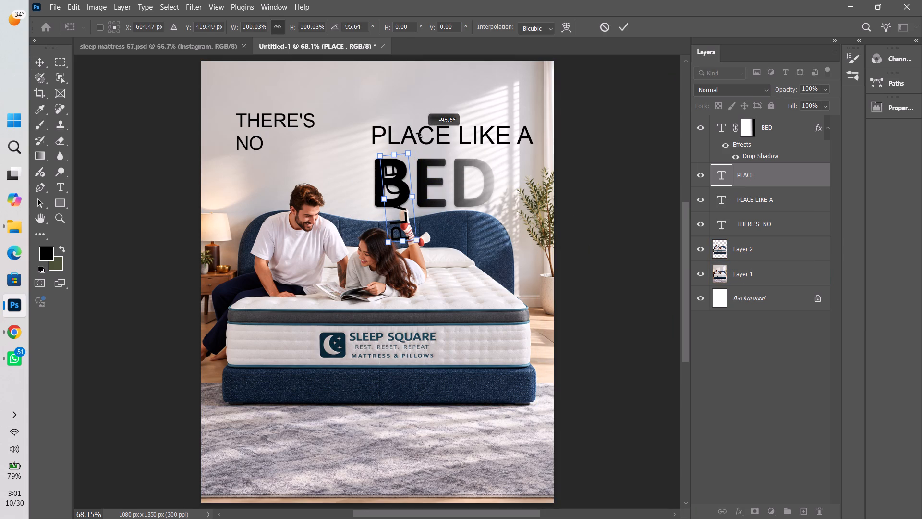
{"action": "left_click_drag", "start_coordinate": [419, 135], "coordinate": [426, 137]}
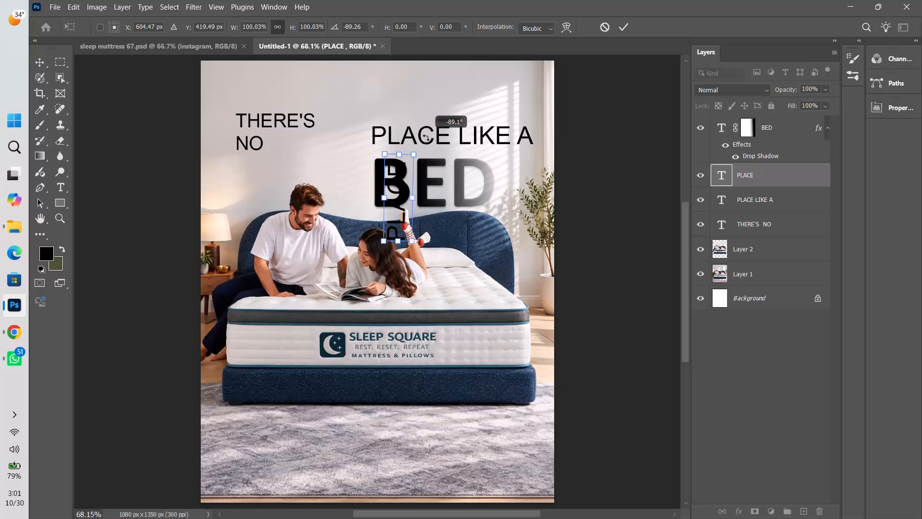
{"action": "left_click_drag", "start_coordinate": [426, 137], "coordinate": [424, 137]}
{"action": "left_click_drag", "start_coordinate": [418, 244], "coordinate": [413, 240]}
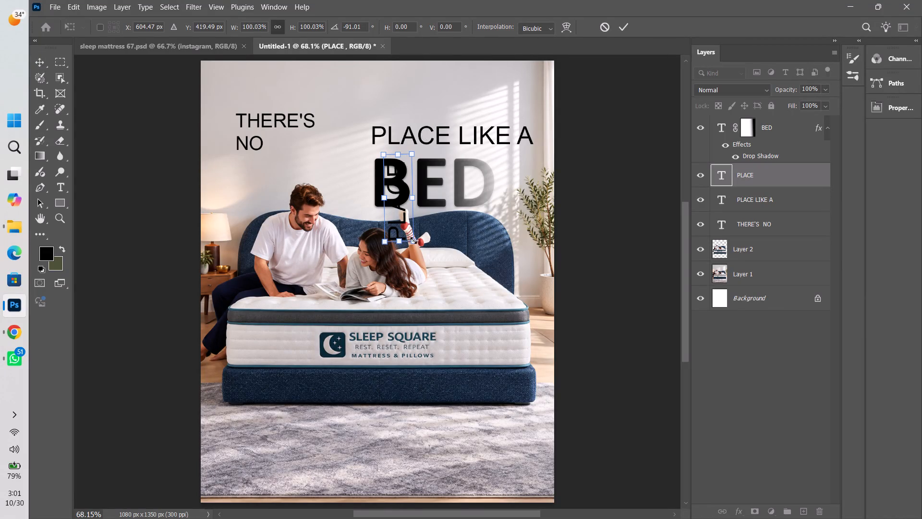
Scale the vertical PLACE text to about 65% and place it just before the B of BED, matching BED's height.
{"action": "left_click_drag", "start_coordinate": [413, 240], "coordinate": [402, 227]}
{"action": "left_click_drag", "start_coordinate": [390, 198], "coordinate": [357, 192]}
{"action": "left_click_drag", "start_coordinate": [360, 147], "coordinate": [364, 171]}
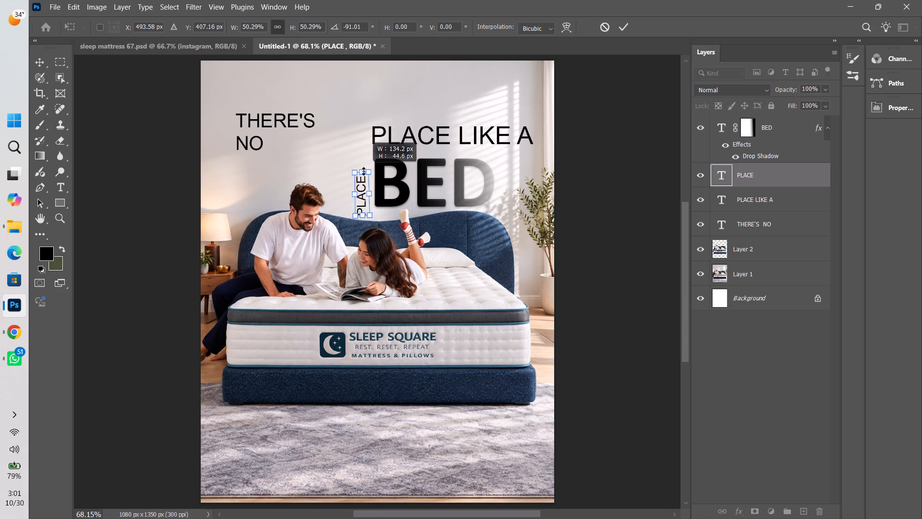
{"action": "left_click_drag", "start_coordinate": [364, 171], "coordinate": [361, 161]}
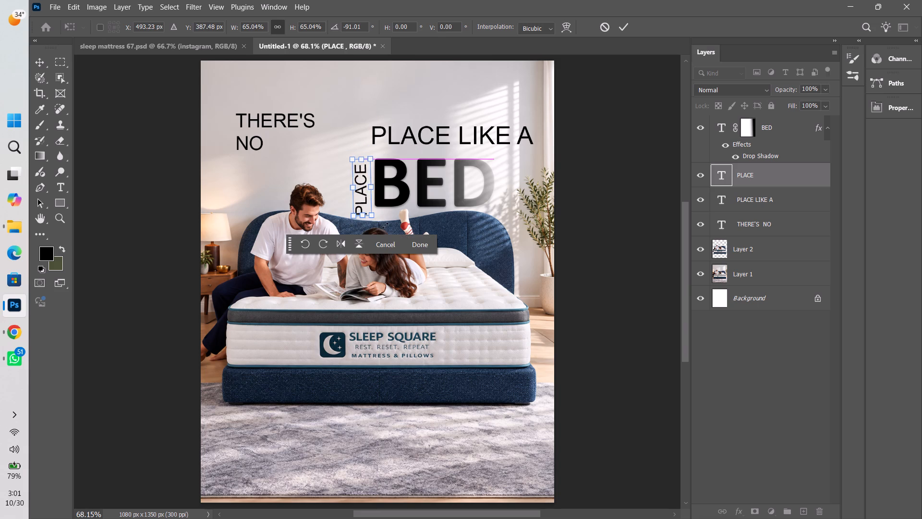
Straighten the PLACE text's rotation to exactly -90°.
{"action": "left_click_drag", "start_coordinate": [385, 225], "coordinate": [383, 228]}
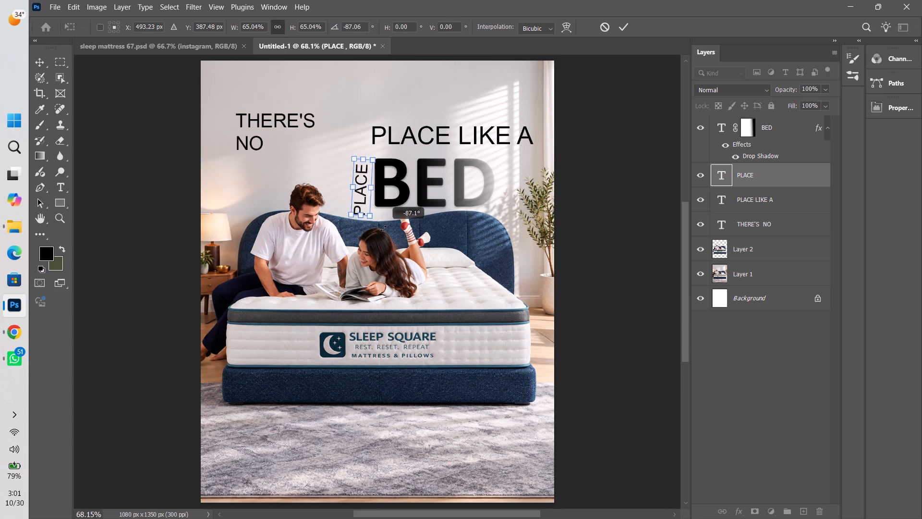
{"action": "left_click_drag", "start_coordinate": [383, 228], "coordinate": [388, 230]}
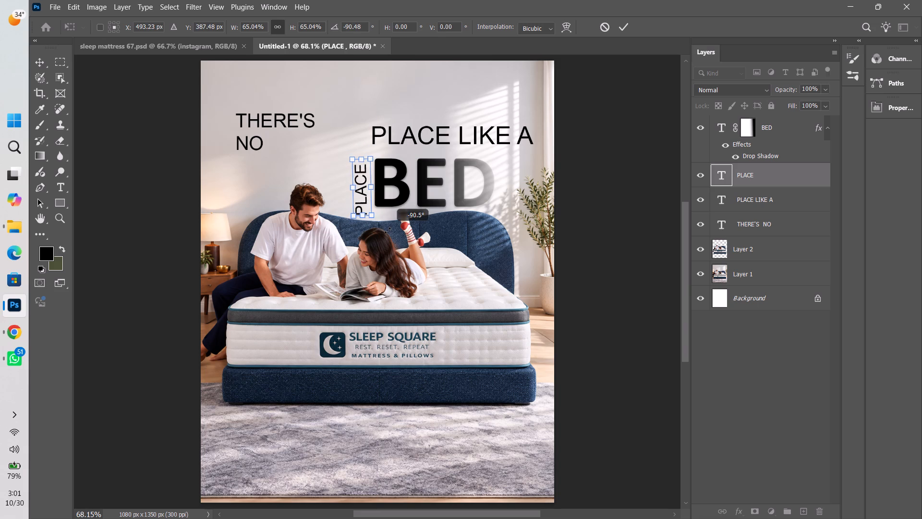
{"action": "left_click_drag", "start_coordinate": [388, 230], "coordinate": [386, 230]}
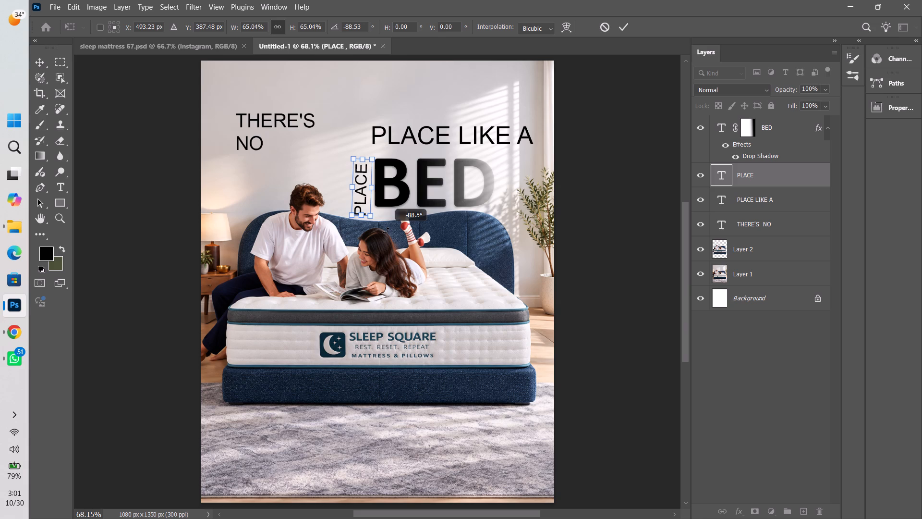
{"action": "left_click_drag", "start_coordinate": [386, 230], "coordinate": [387, 230]}
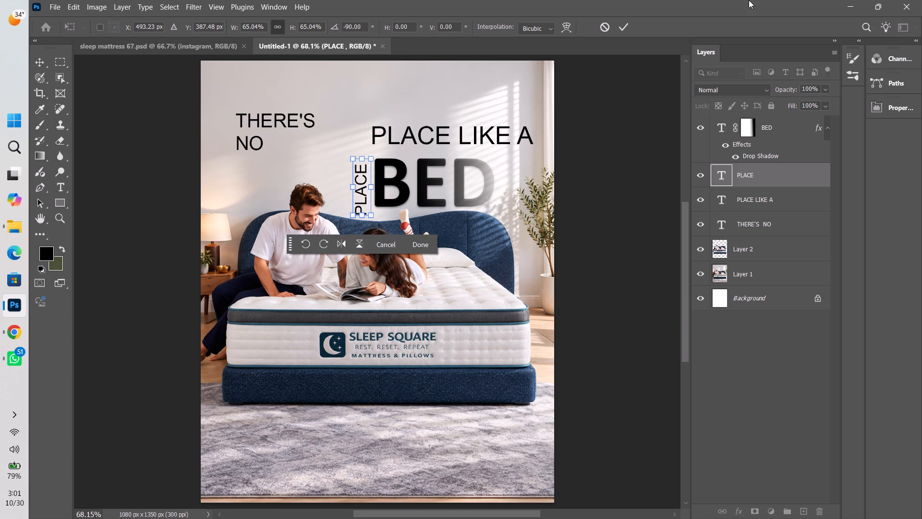
{"action": "left_click", "coordinate": [624, 31]}
{"action": "left_click", "coordinate": [626, 140]}
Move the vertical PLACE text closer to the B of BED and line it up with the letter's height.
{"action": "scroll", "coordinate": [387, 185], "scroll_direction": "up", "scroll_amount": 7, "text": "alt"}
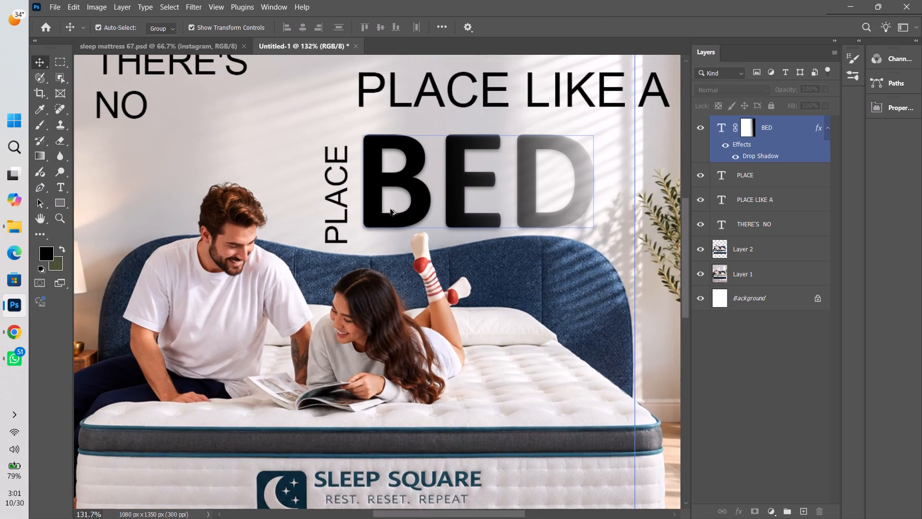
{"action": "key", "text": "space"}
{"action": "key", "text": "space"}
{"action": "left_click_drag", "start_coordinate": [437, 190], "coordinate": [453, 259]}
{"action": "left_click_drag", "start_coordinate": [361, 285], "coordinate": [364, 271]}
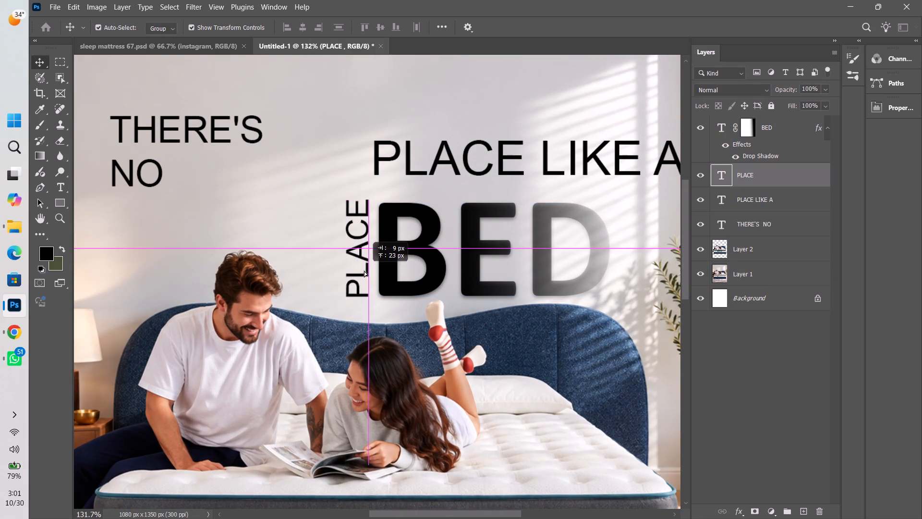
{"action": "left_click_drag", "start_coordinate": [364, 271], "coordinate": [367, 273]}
Scale the PLACE LIKE A text to about 66.5% so it is slightly narrower than BED.
{"action": "left_click", "coordinate": [247, 148]}
{"action": "key", "text": "ctrl+0"}
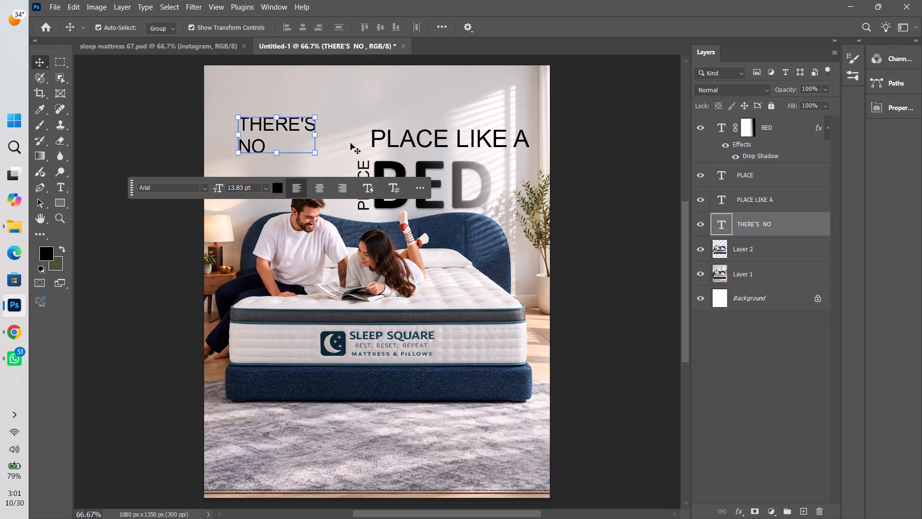
{"action": "left_click", "coordinate": [642, 184]}
{"action": "left_click_drag", "start_coordinate": [466, 131], "coordinate": [460, 136]}
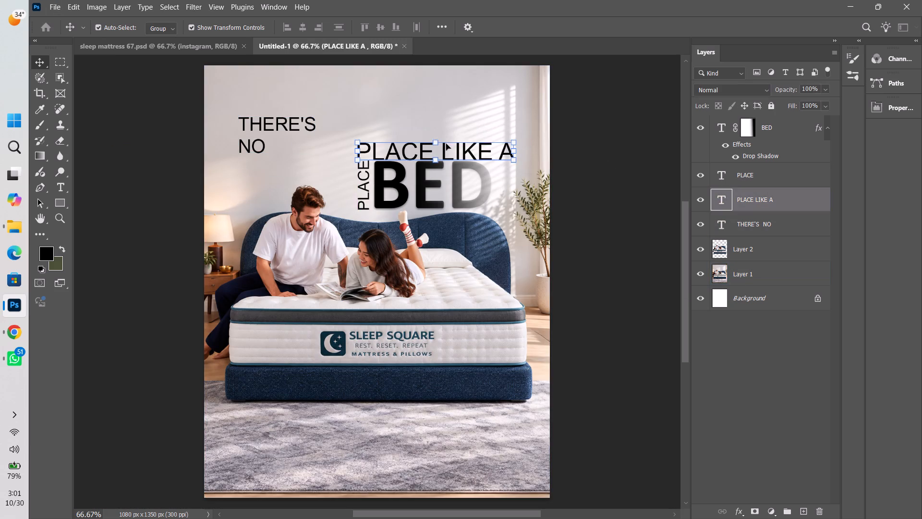
{"action": "left_click_drag", "start_coordinate": [512, 162], "coordinate": [478, 154]}
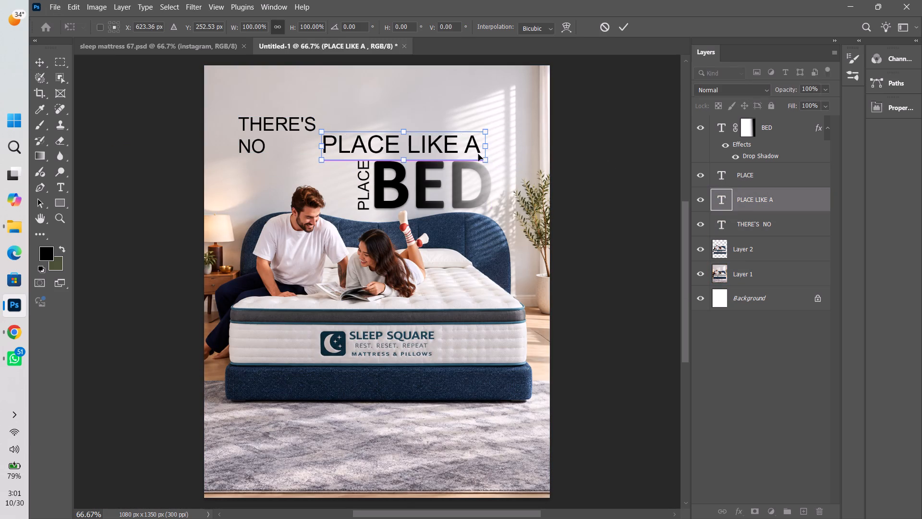
{"action": "key", "text": "ctrl+z"}
{"action": "left_click_drag", "start_coordinate": [524, 170], "coordinate": [493, 162]}
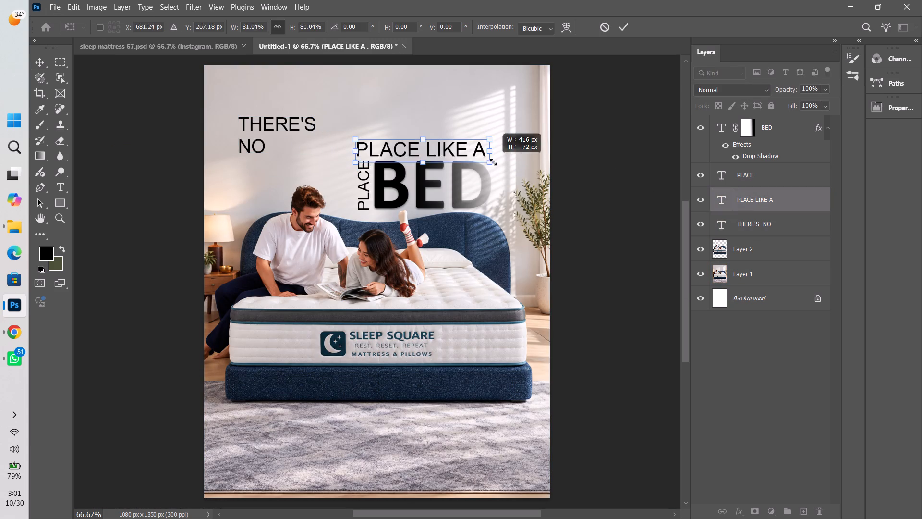
{"action": "left_click_drag", "start_coordinate": [493, 162], "coordinate": [470, 156]}
{"action": "left_click_drag", "start_coordinate": [435, 139], "coordinate": [448, 139]}
{"action": "key", "text": "ctrl+z"}
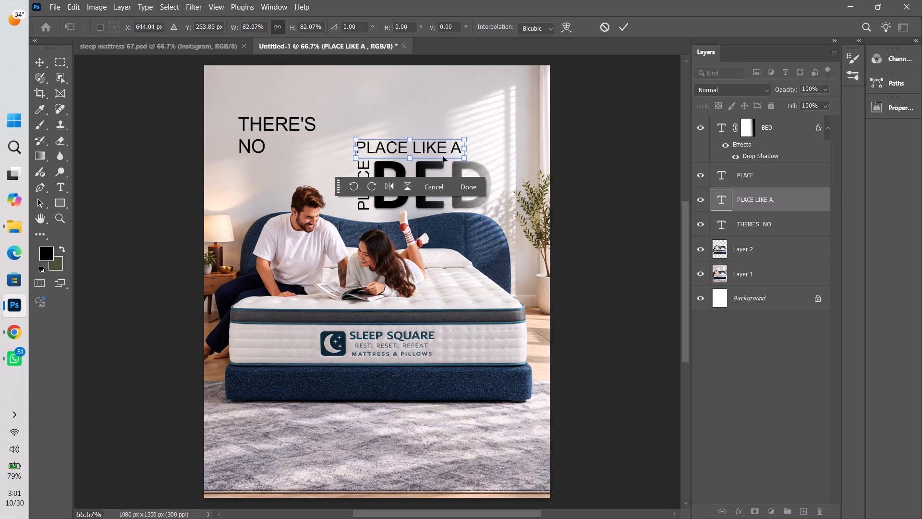
Position PLACE LIKE A just above BED at about X 656 px, Y 259 px, starting near the vertical PLACE.
{"action": "left_click_drag", "start_coordinate": [432, 141], "coordinate": [440, 138]}
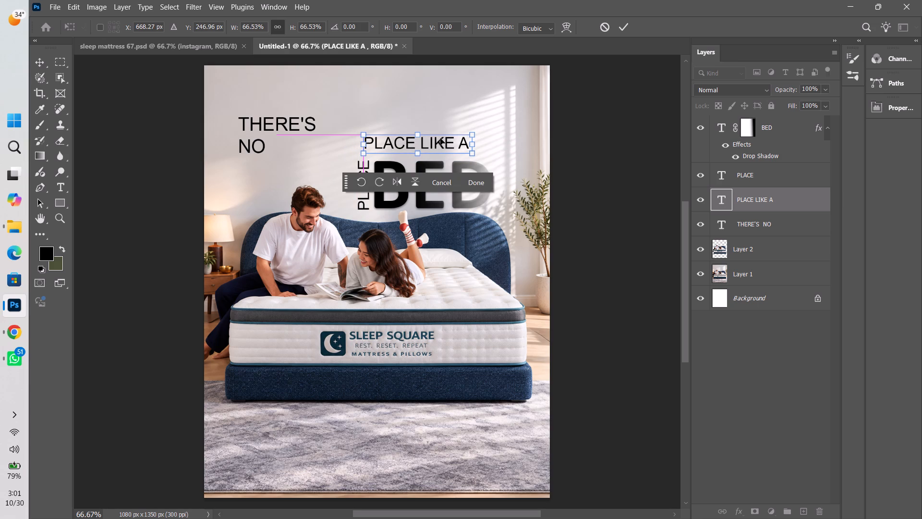
{"action": "key", "text": "Left"}
{"action": "key", "text": "Left"}
{"action": "key", "text": "Left"}
{"action": "key", "text": "Left"}
{"action": "key", "text": "Left"}
{"action": "key", "text": "Left"}
{"action": "key", "text": "Left"}
{"action": "key", "text": "Left"}
{"action": "key", "text": "Down"}
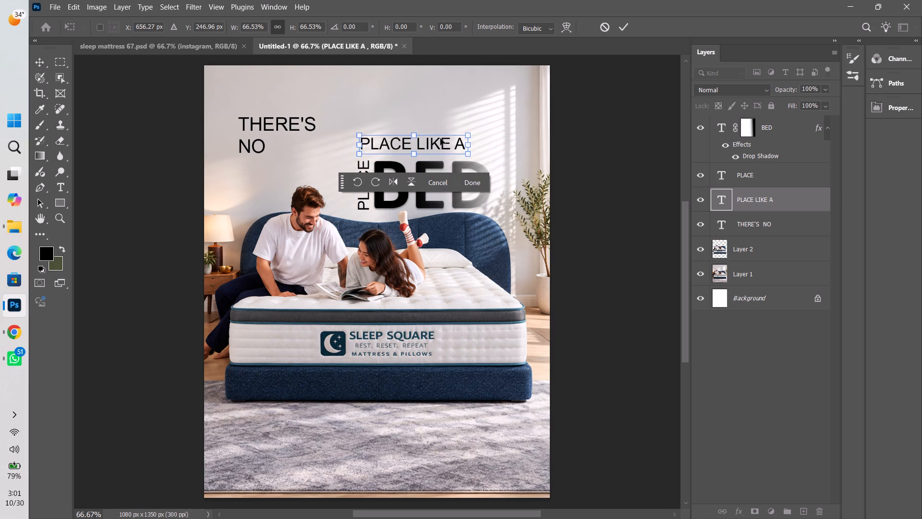
{"action": "key", "text": "Down"}
{"action": "key", "text": "Down"}
{"action": "key", "text": "Down"}
{"action": "key", "text": "Down"}
{"action": "key", "text": "Down"}
{"action": "key", "text": "Down"}
{"action": "key", "text": "Down"}
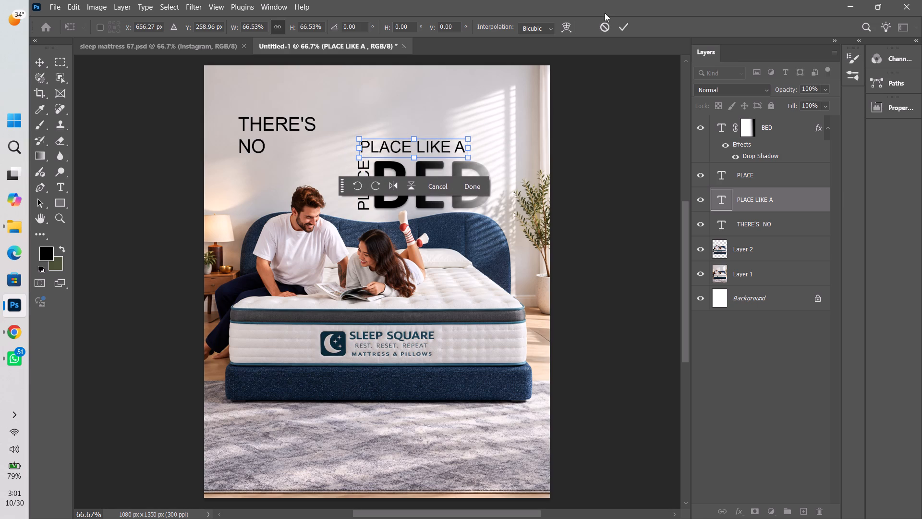
{"action": "left_click", "coordinate": [623, 35]}
{"action": "left_click", "coordinate": [666, 252]}
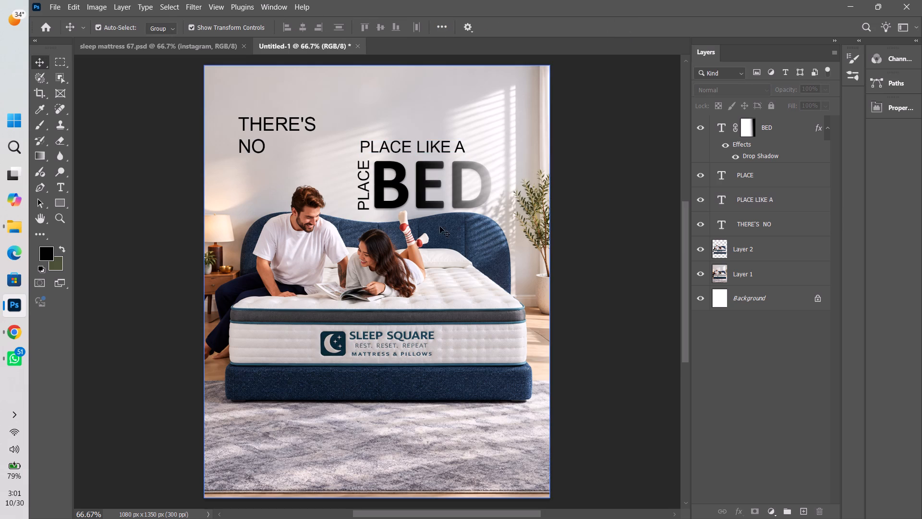
Scale the THERE'S NO text to about 106% and place it beside the vertical PLACE, level with the top of BED.
{"action": "left_click_drag", "start_coordinate": [292, 122], "coordinate": [329, 161]}
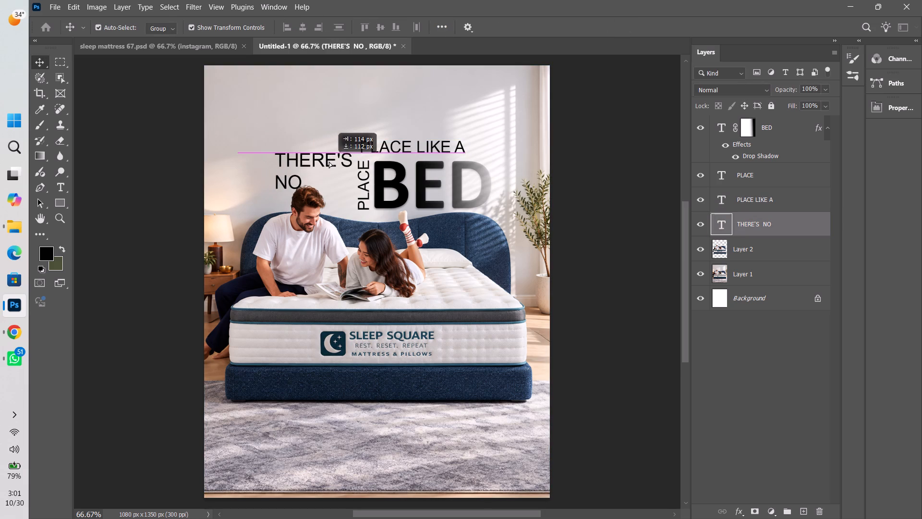
{"action": "left_click_drag", "start_coordinate": [329, 161], "coordinate": [324, 161]}
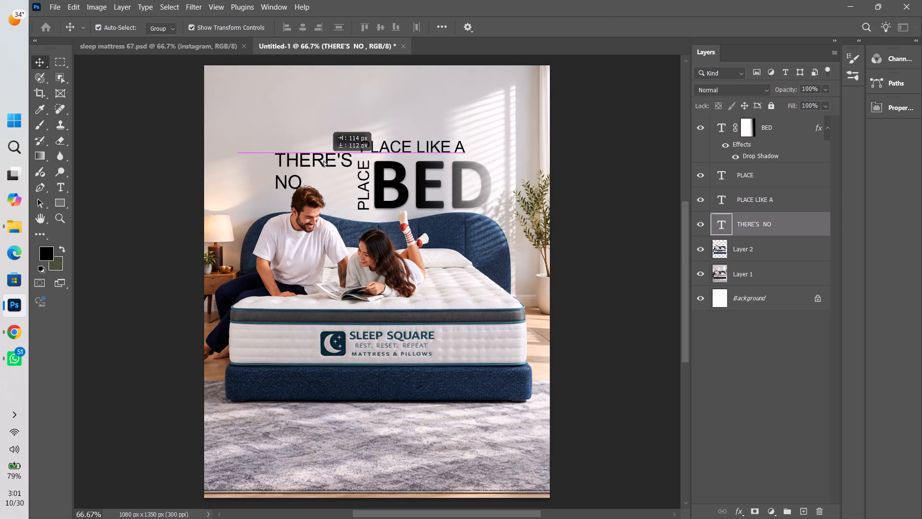
{"action": "left_click_drag", "start_coordinate": [324, 161], "coordinate": [321, 165]}
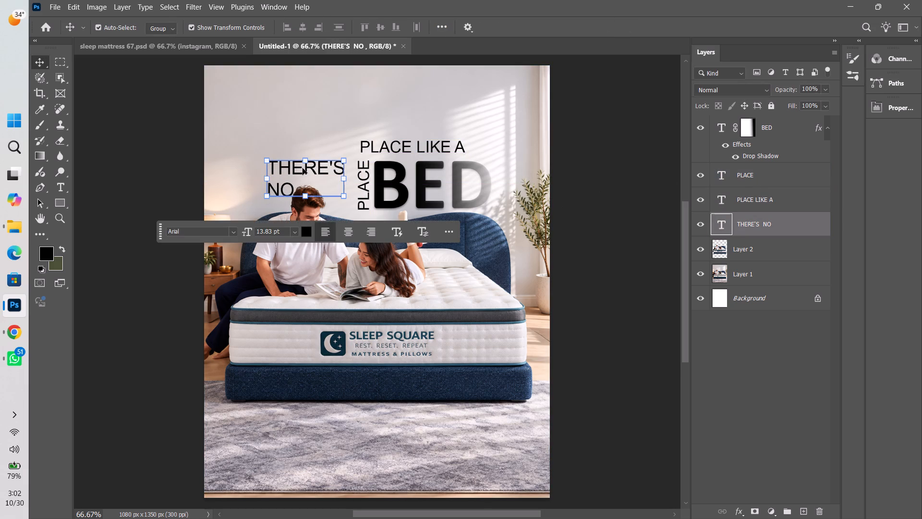
{"action": "left_click", "coordinate": [342, 159]}
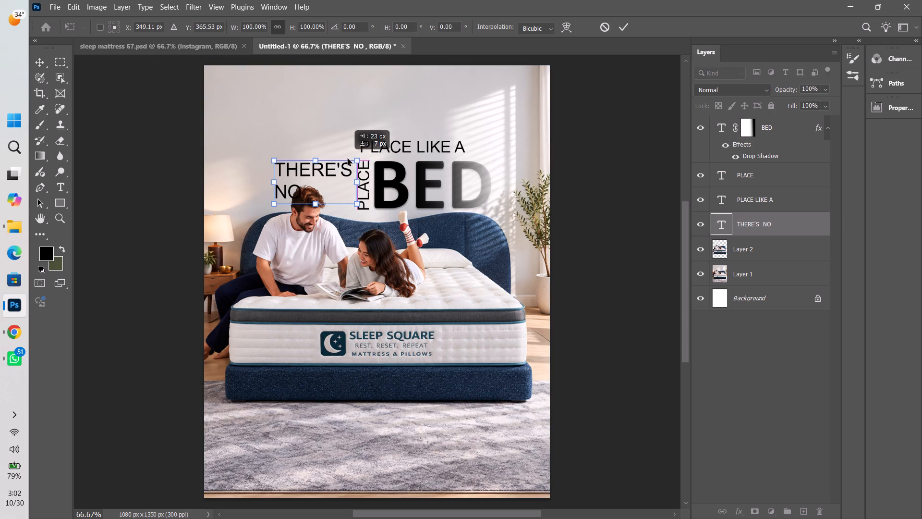
{"action": "key", "text": "ctrl+z"}
{"action": "left_click_drag", "start_coordinate": [350, 158], "coordinate": [372, 148]}
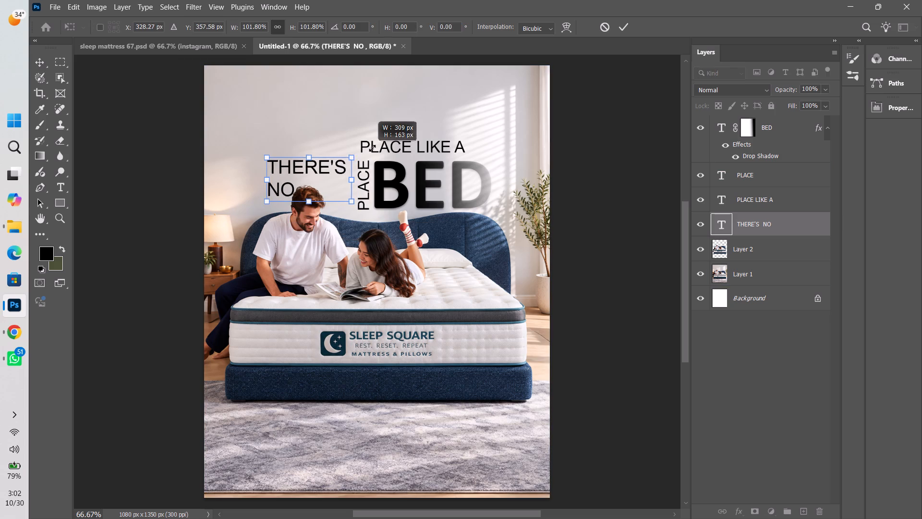
{"action": "left_click_drag", "start_coordinate": [372, 148], "coordinate": [352, 148]}
{"action": "left_click_drag", "start_coordinate": [309, 173], "coordinate": [309, 176]}
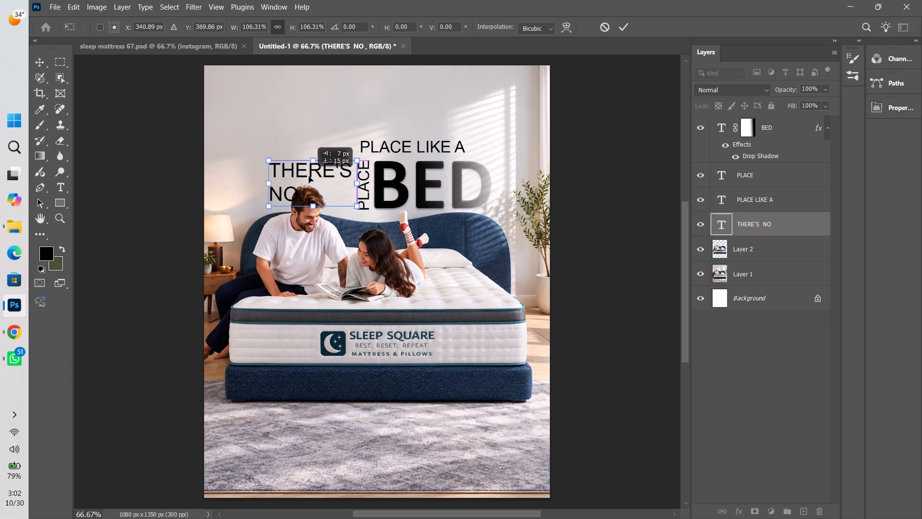
{"action": "left_click_drag", "start_coordinate": [309, 176], "coordinate": [302, 175]}
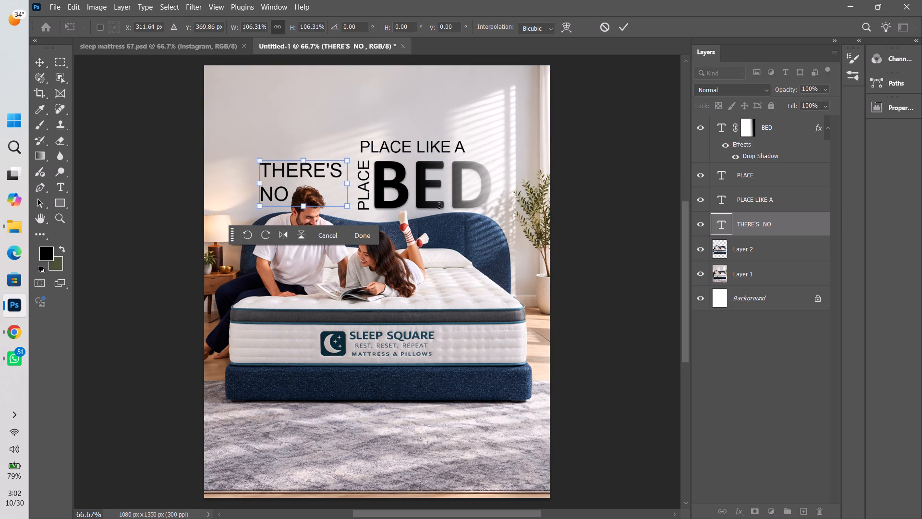
{"action": "key", "text": "Right"}
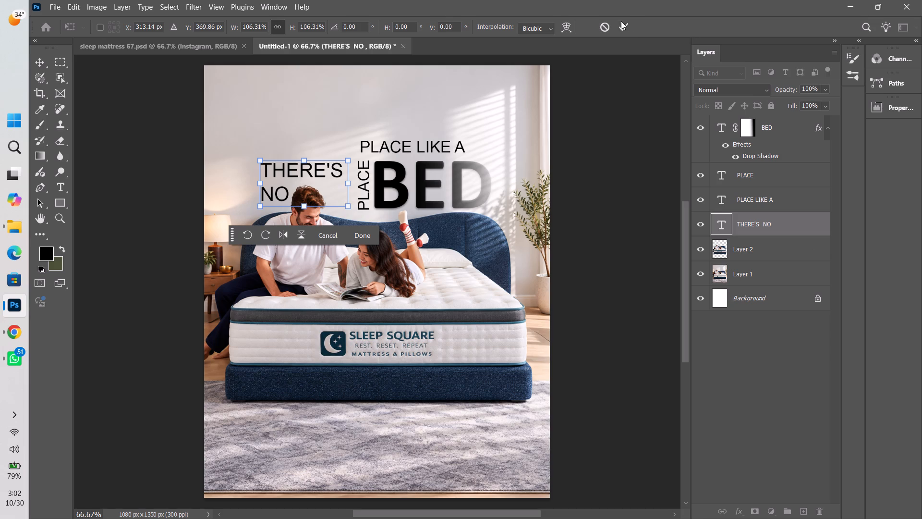
{"action": "left_click", "coordinate": [621, 21]}
{"action": "left_click", "coordinate": [636, 123]}
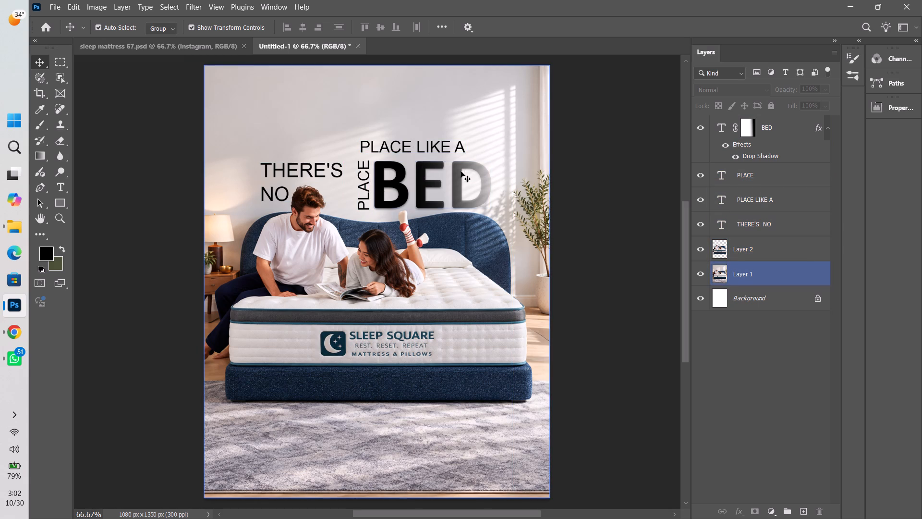
Move the vertical PLACE text away from BED to the empty wall above THERE'S.
{"action": "left_click_drag", "start_coordinate": [360, 193], "coordinate": [335, 169]}
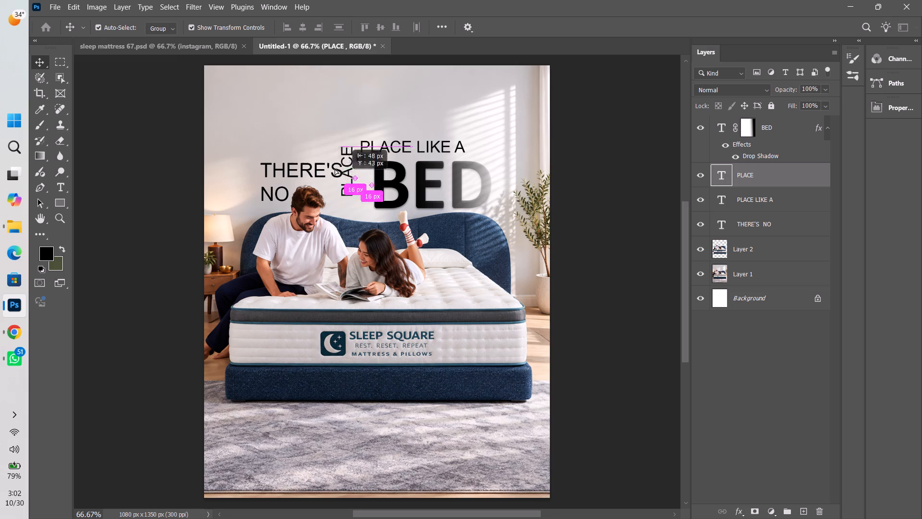
{"action": "left_click_drag", "start_coordinate": [335, 169], "coordinate": [314, 131]}
Rotate the PLACE LIKE A text to about -90° so it reads vertically upward.
{"action": "left_click", "coordinate": [411, 143]}
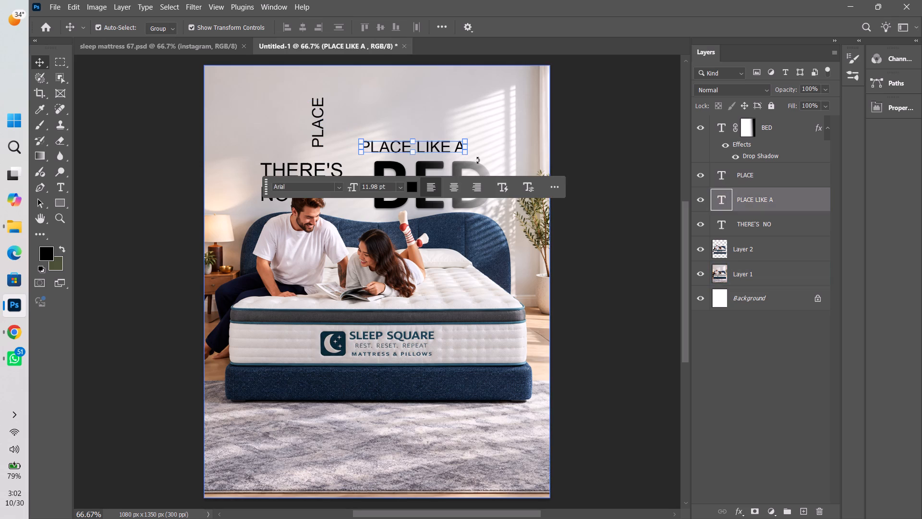
{"action": "left_click_drag", "start_coordinate": [477, 160], "coordinate": [425, 83]}
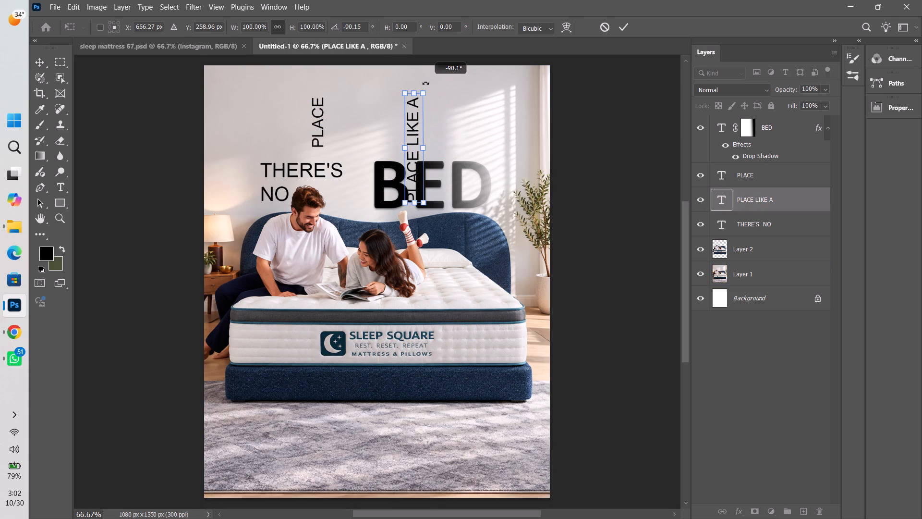
{"action": "left_click_drag", "start_coordinate": [425, 83], "coordinate": [426, 83]}
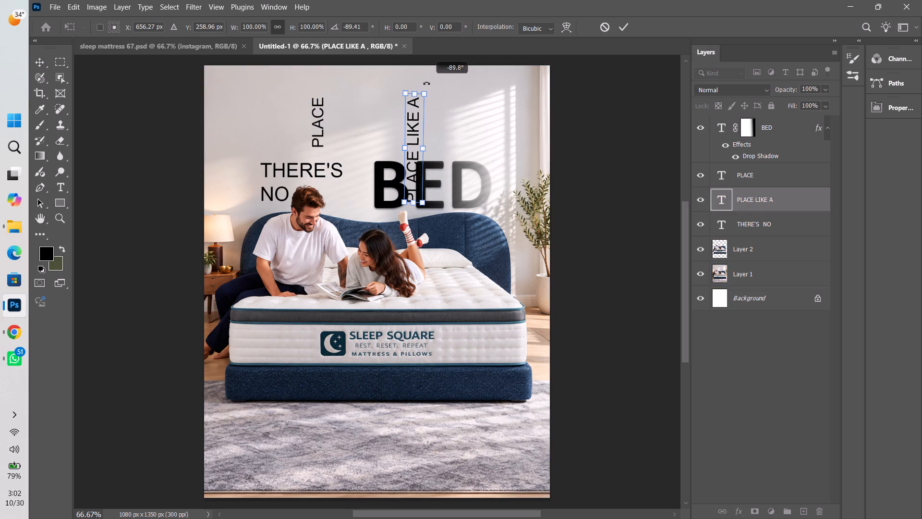
{"action": "left_click_drag", "start_coordinate": [426, 83], "coordinate": [425, 83]}
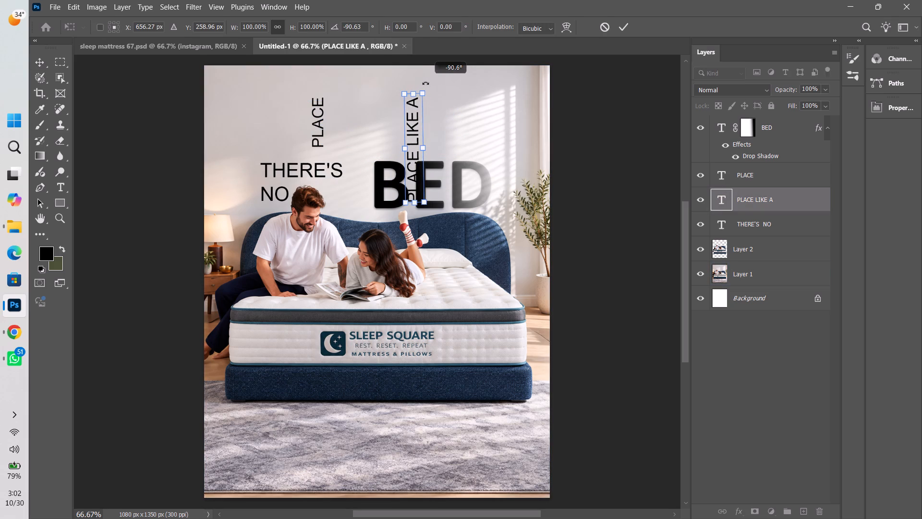
{"action": "left_click_drag", "start_coordinate": [425, 83], "coordinate": [425, 83]}
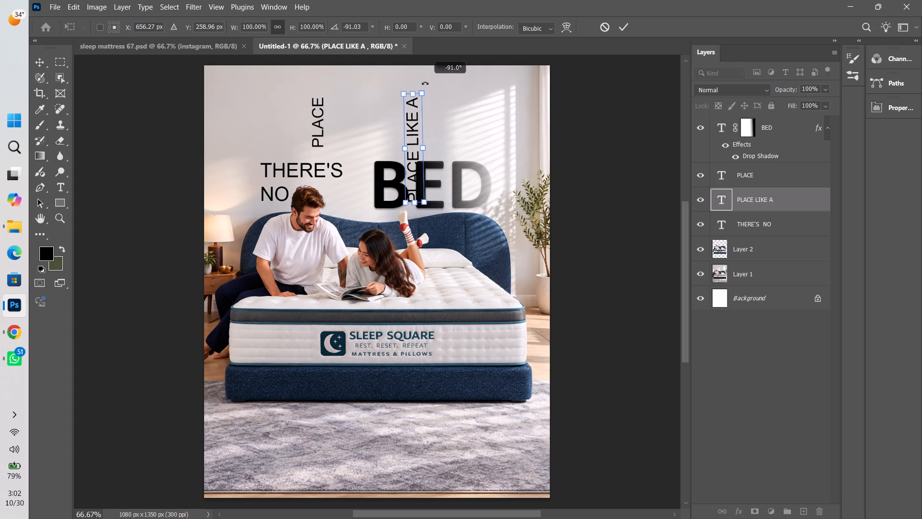
{"action": "left_click_drag", "start_coordinate": [425, 83], "coordinate": [426, 83]}
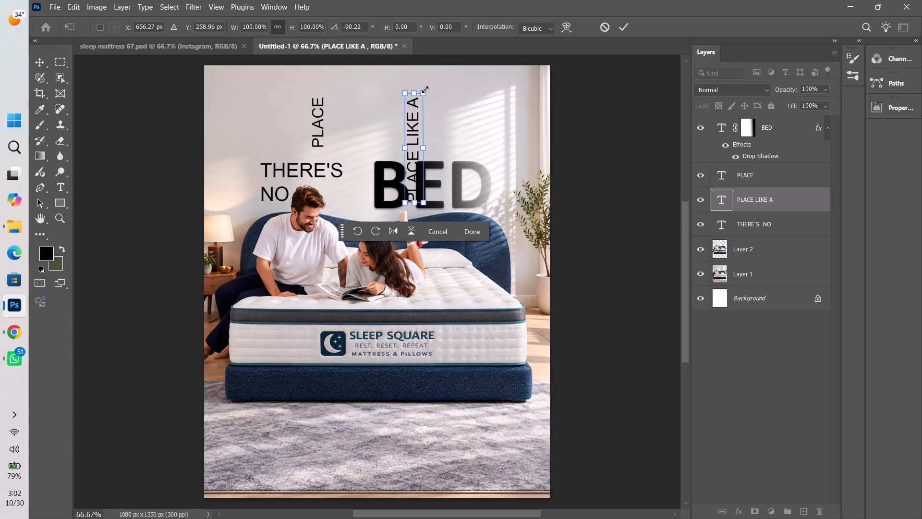
{"action": "left_click", "coordinate": [432, 89]}
{"action": "left_click", "coordinate": [623, 26]}
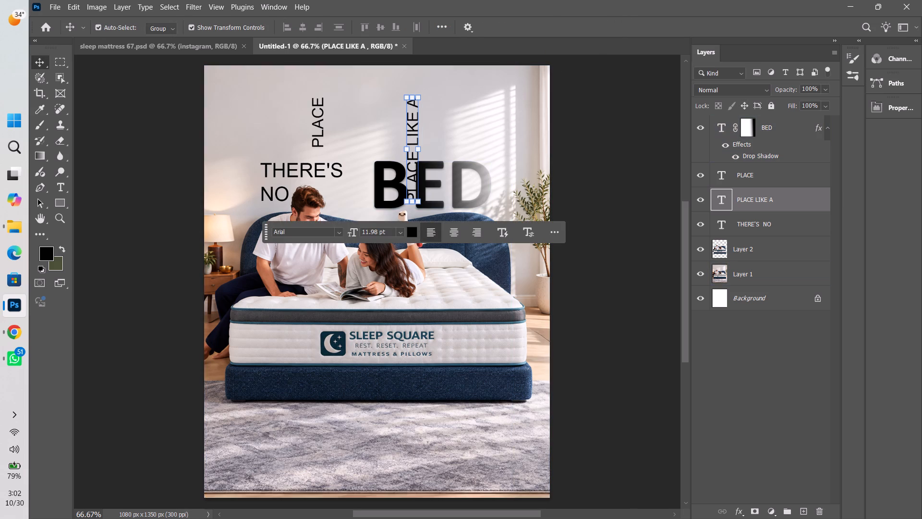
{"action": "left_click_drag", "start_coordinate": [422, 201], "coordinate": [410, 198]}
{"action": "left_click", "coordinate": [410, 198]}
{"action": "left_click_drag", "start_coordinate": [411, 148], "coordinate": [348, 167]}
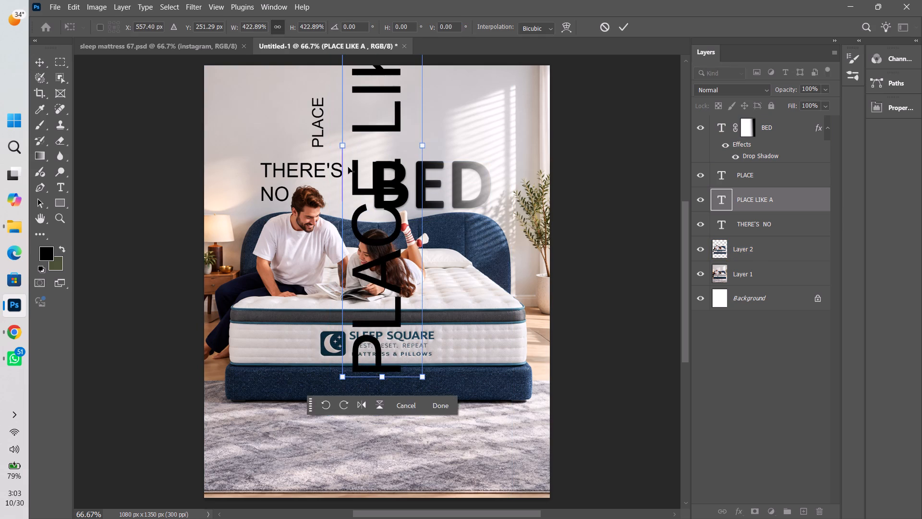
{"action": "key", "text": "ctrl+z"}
Scale the vertical PLACE LIKE A text to about 45% and place it against the B of BED, matching the letter's height.
{"action": "left_click_drag", "start_coordinate": [423, 198], "coordinate": [401, 184]}
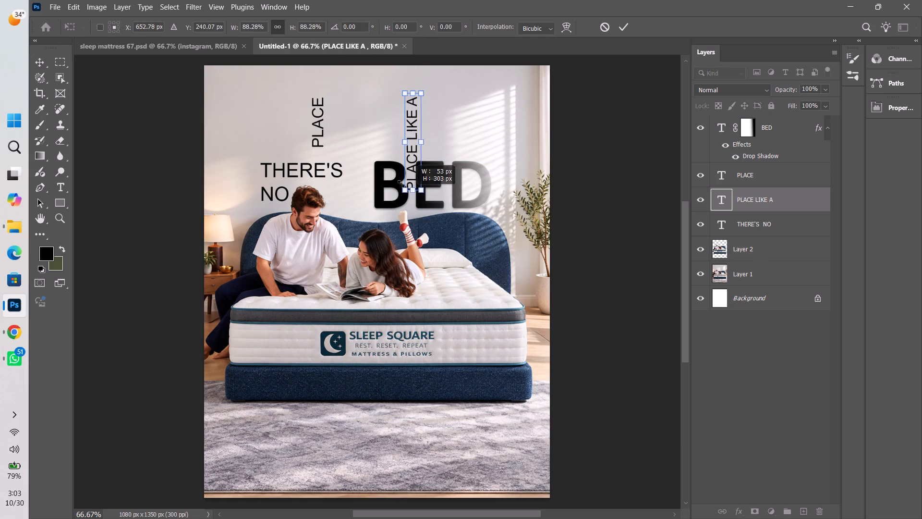
{"action": "left_click_drag", "start_coordinate": [401, 184], "coordinate": [383, 148]}
{"action": "left_click_drag", "start_coordinate": [407, 135], "coordinate": [367, 167]}
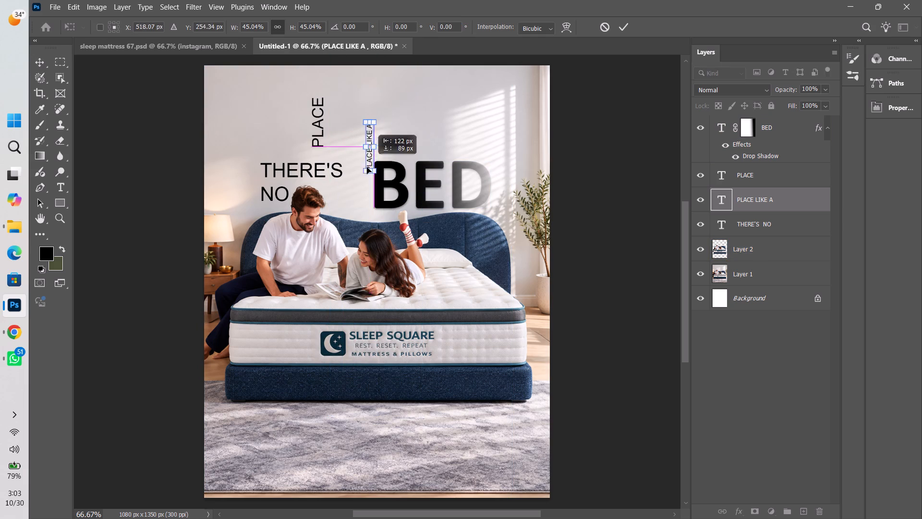
{"action": "left_click_drag", "start_coordinate": [367, 167], "coordinate": [368, 200]}
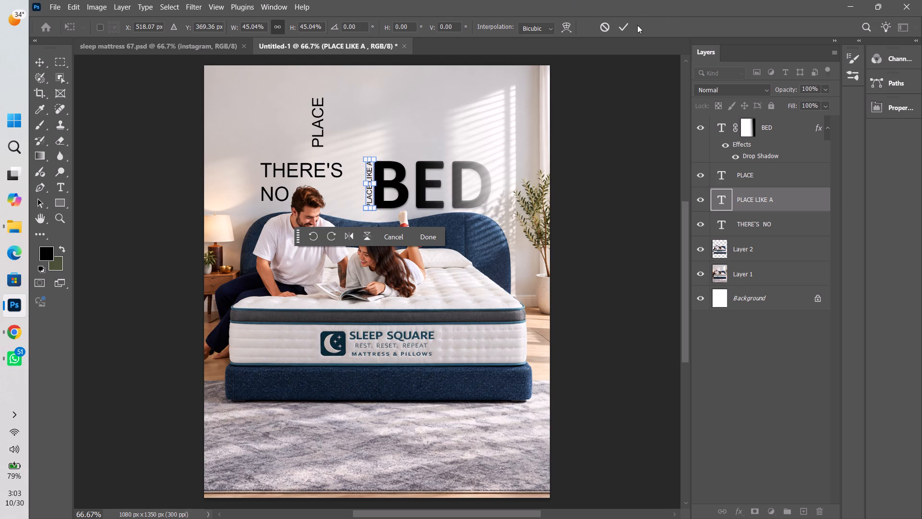
{"action": "left_click", "coordinate": [631, 25]}
{"action": "left_click", "coordinate": [686, 206]}
{"action": "left_click", "coordinate": [672, 185]}
Move the THERE'S NO text up to the empty wall just above BED, starting a little before the vertical PLACE LIKE A.
{"action": "scroll", "coordinate": [379, 230], "scroll_direction": "up", "scroll_amount": 2, "text": "alt"}
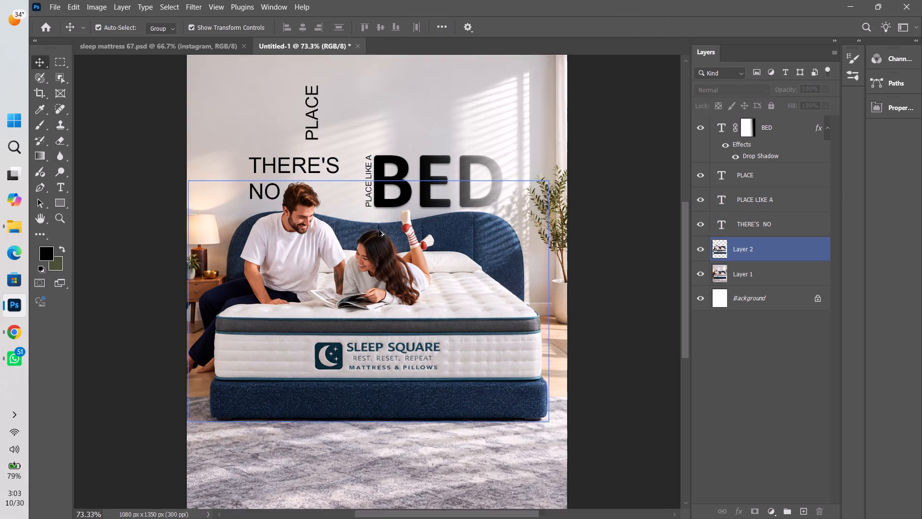
{"action": "scroll", "coordinate": [379, 230], "scroll_direction": "up", "scroll_amount": 5, "text": "alt"}
{"action": "key", "text": "space"}
{"action": "key", "text": "space"}
{"action": "left_click_drag", "start_coordinate": [418, 183], "coordinate": [449, 231]}
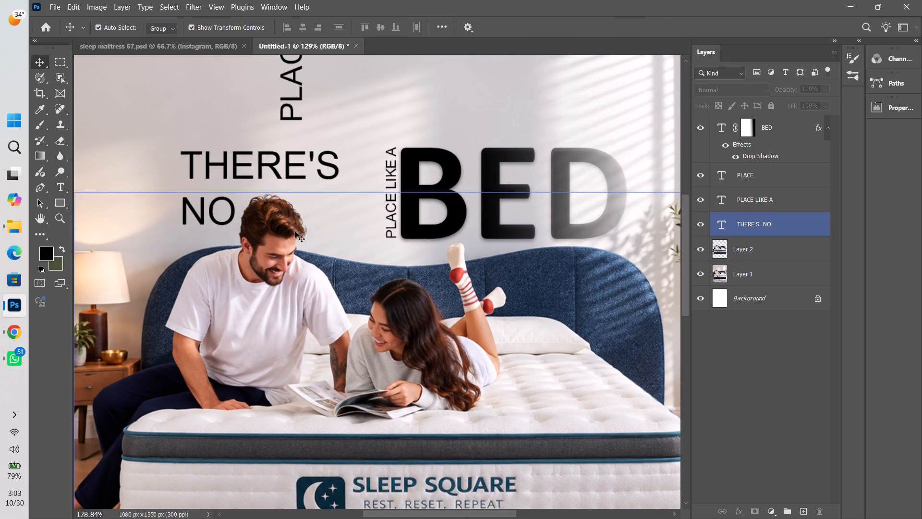
{"action": "key", "text": "space"}
{"action": "left_click_drag", "start_coordinate": [371, 206], "coordinate": [346, 306]}
{"action": "left_click_drag", "start_coordinate": [278, 271], "coordinate": [398, 230]}
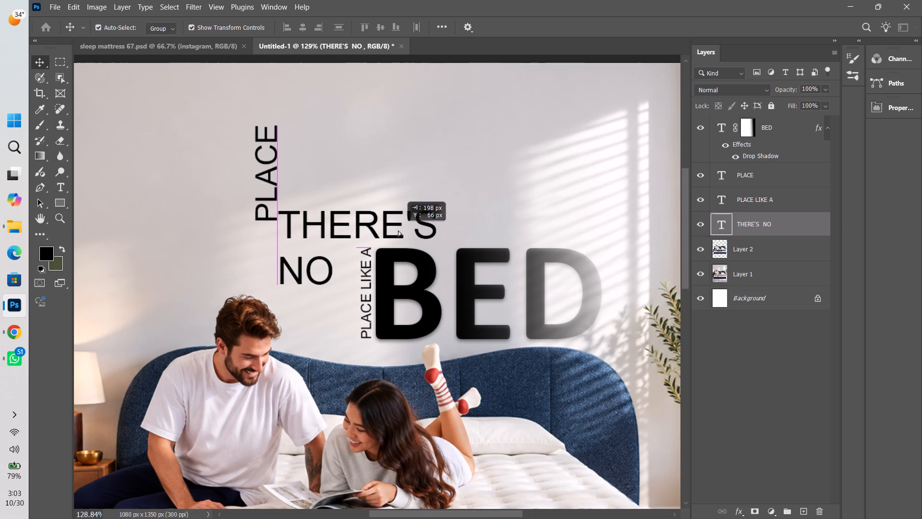
{"action": "left_click_drag", "start_coordinate": [398, 230], "coordinate": [415, 184]}
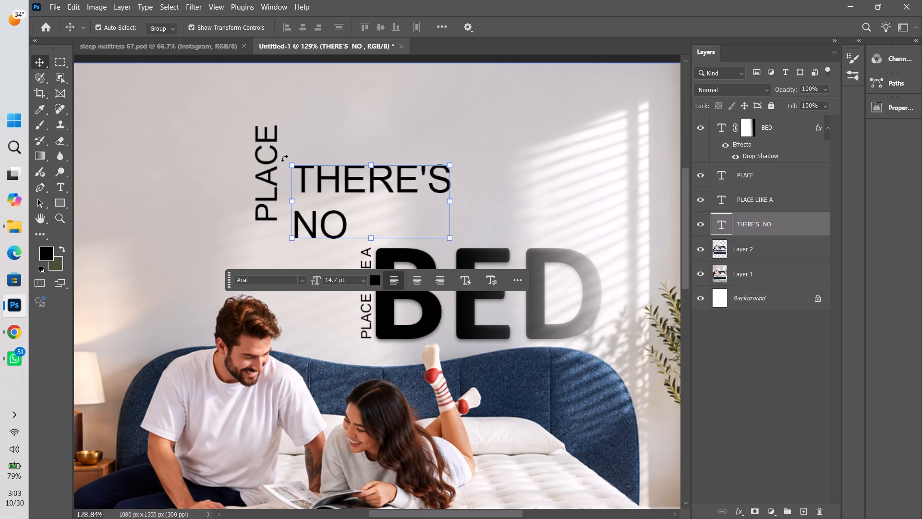
{"action": "left_click", "coordinate": [549, 130]}
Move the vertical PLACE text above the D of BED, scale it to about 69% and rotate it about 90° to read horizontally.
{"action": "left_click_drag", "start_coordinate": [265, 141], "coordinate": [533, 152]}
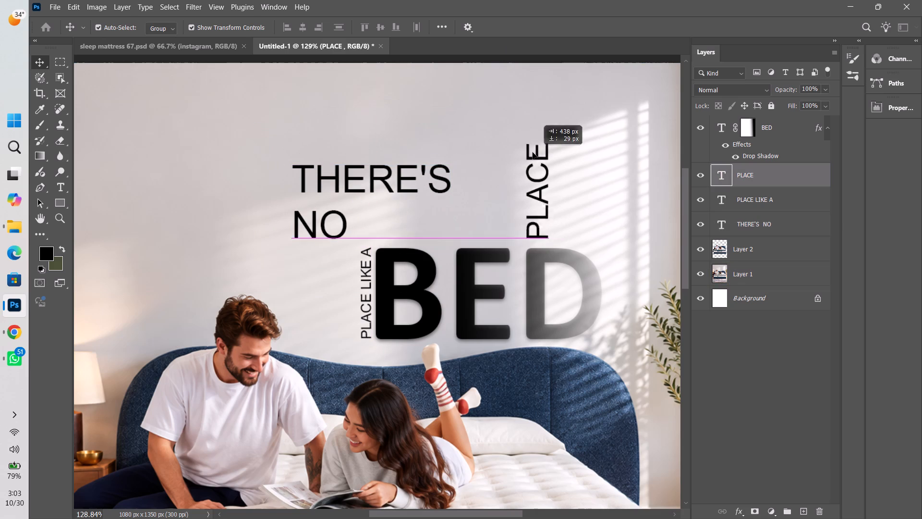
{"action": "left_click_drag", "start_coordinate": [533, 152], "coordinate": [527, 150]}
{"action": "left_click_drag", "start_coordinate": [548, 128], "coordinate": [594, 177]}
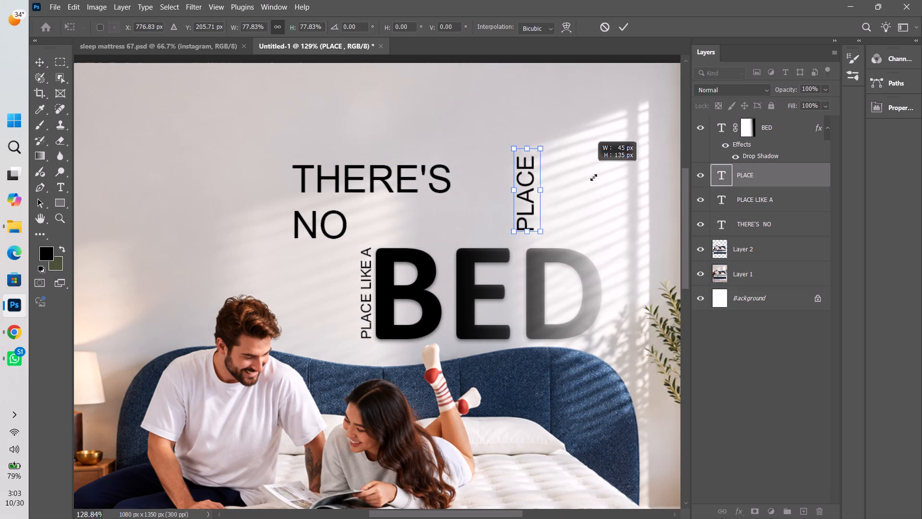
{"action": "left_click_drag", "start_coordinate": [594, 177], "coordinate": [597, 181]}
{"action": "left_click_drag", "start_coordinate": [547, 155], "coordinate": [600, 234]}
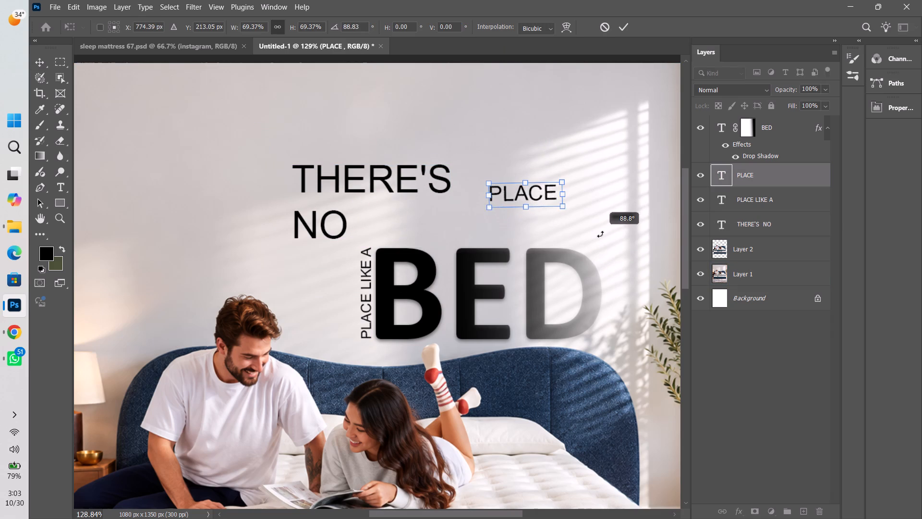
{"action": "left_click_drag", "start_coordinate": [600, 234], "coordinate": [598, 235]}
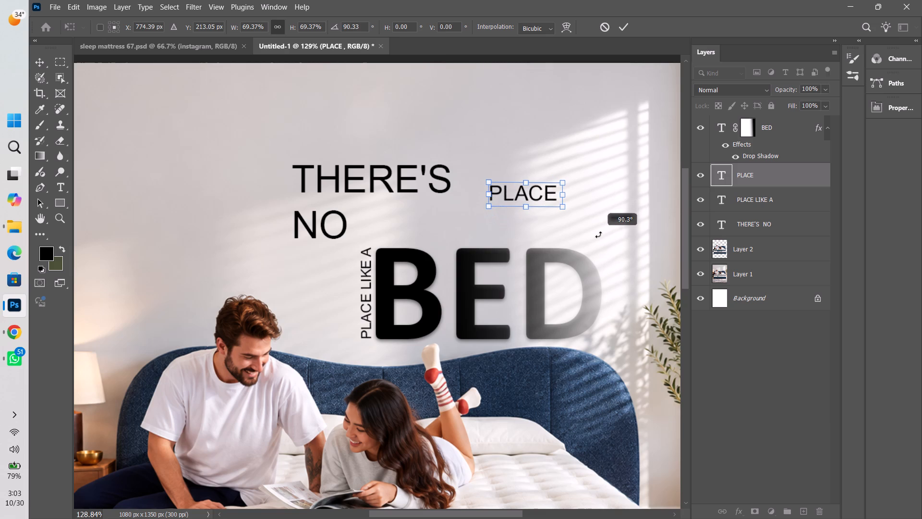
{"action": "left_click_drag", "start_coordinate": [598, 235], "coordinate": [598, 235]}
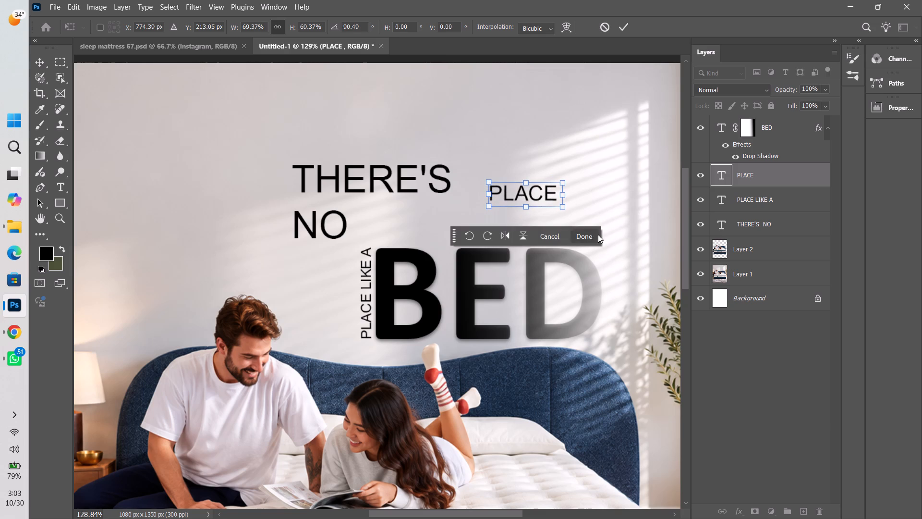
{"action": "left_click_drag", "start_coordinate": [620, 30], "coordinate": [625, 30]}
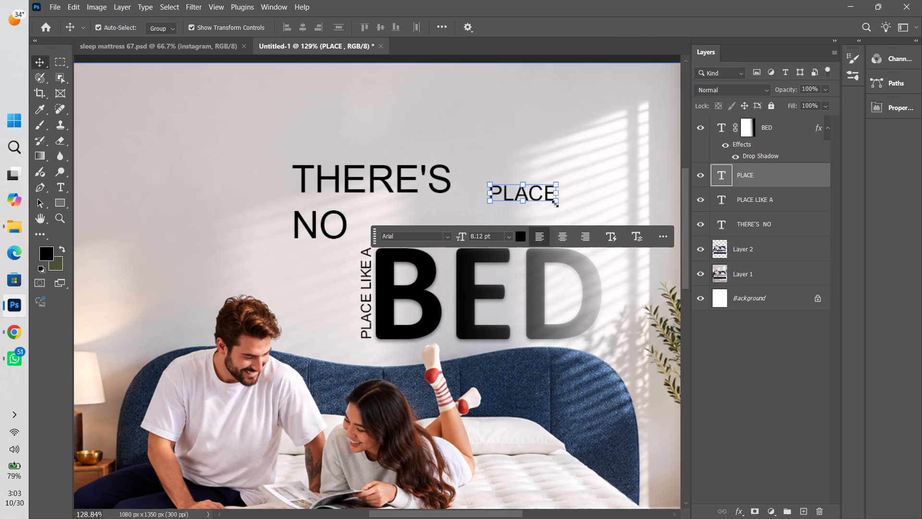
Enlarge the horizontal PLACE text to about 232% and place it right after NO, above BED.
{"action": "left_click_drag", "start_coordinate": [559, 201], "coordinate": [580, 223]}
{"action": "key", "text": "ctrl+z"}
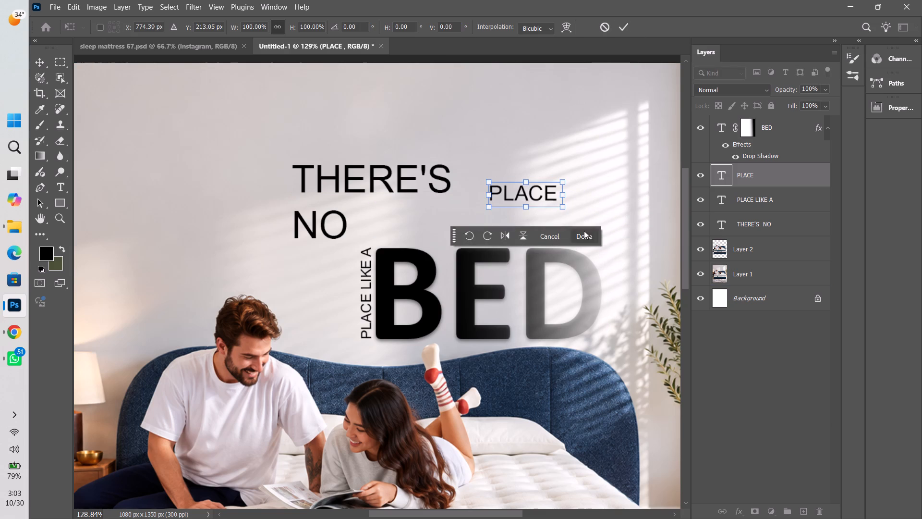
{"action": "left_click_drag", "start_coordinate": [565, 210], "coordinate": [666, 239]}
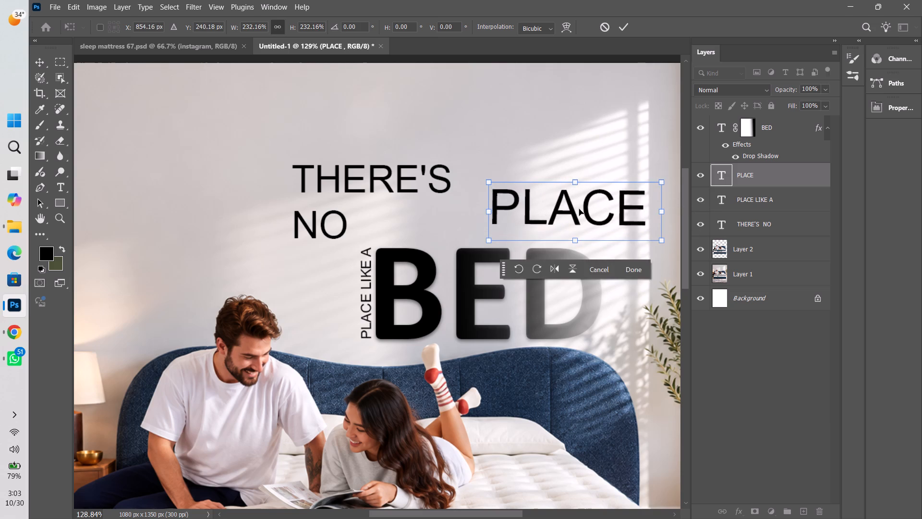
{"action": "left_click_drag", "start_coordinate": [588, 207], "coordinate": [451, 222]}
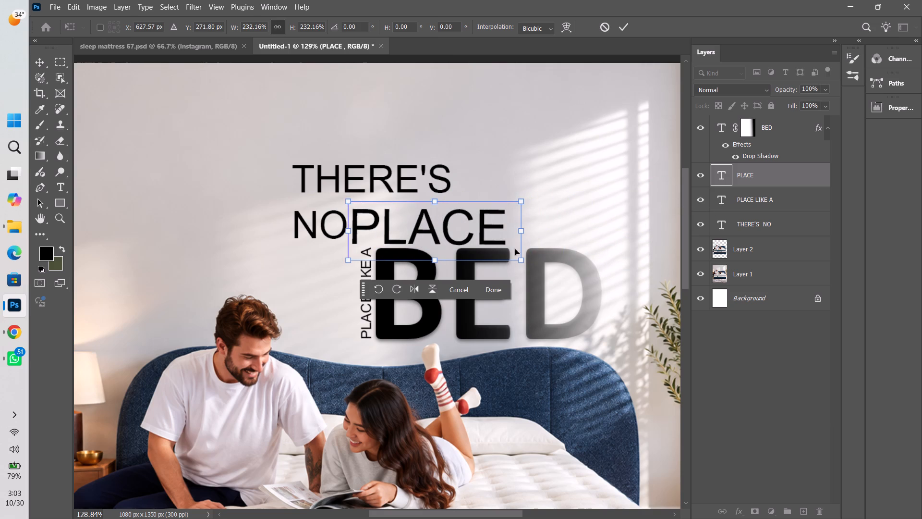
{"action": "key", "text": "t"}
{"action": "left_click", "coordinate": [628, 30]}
Add a new horizontal text PLACE in Arial Regular 18 pt on the empty wall above the D of BED.
{"action": "key", "text": "t"}
{"action": "left_click", "coordinate": [507, 149]}
{"action": "key", "text": "BackSpace"}
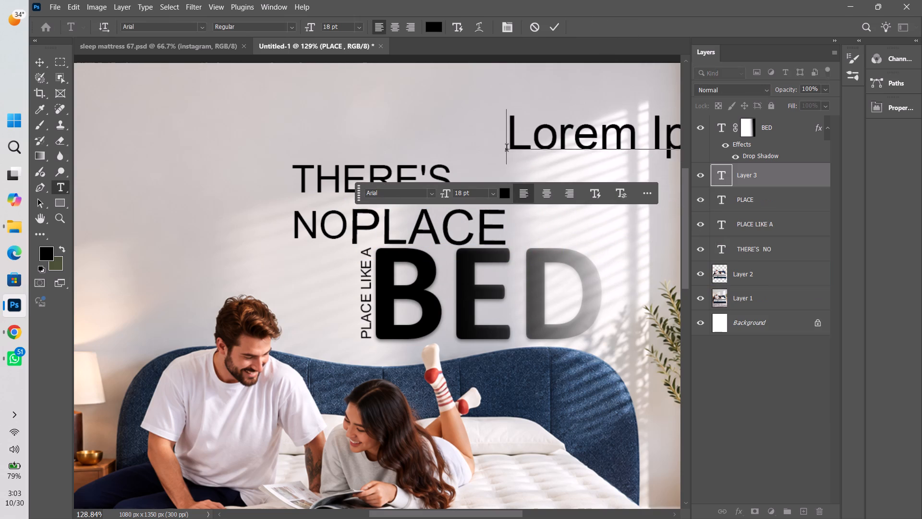
{"action": "key", "text": "p"}
{"action": "key", "text": "BackSpace"}
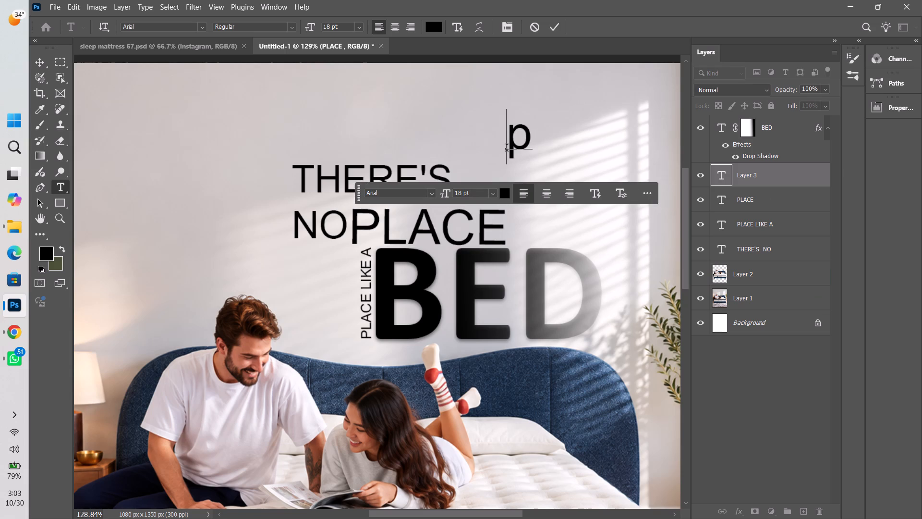
{"action": "type", "text": "PL"}
{"action": "type", "text": "ACE"}
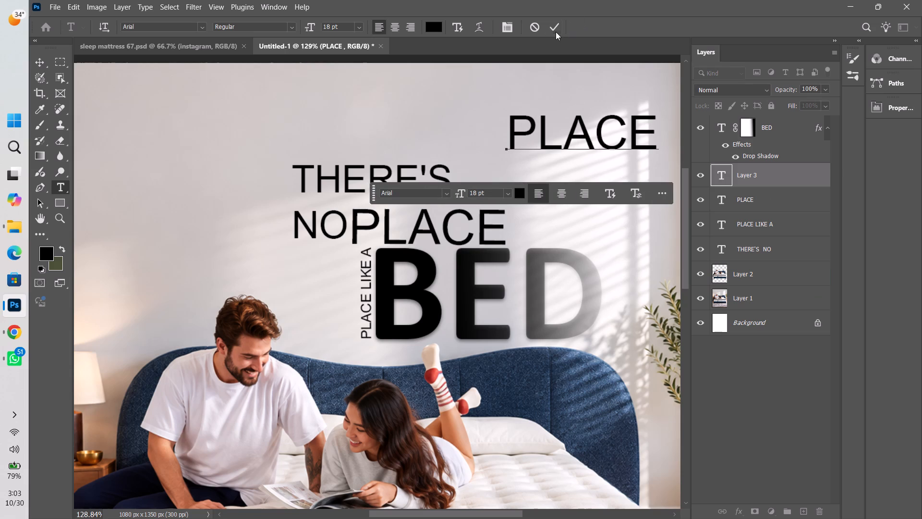
{"action": "left_click", "coordinate": [556, 32]}
Delete the old PLACE text that sits directly after NO.
{"action": "key", "text": "v"}
{"action": "left_click", "coordinate": [478, 229]}
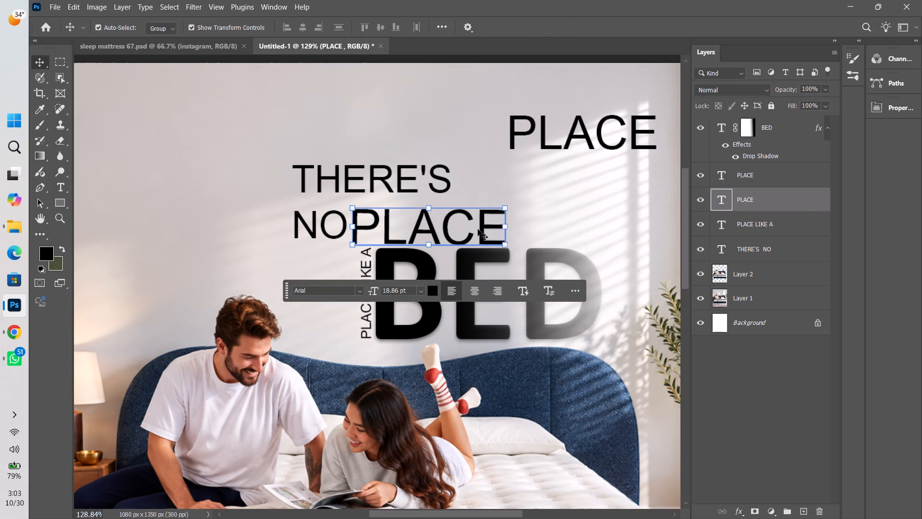
{"action": "key", "text": "Delete"}
Move the new PLACE text beside NO, just above BED.
{"action": "left_click_drag", "start_coordinate": [636, 136], "coordinate": [570, 165]}
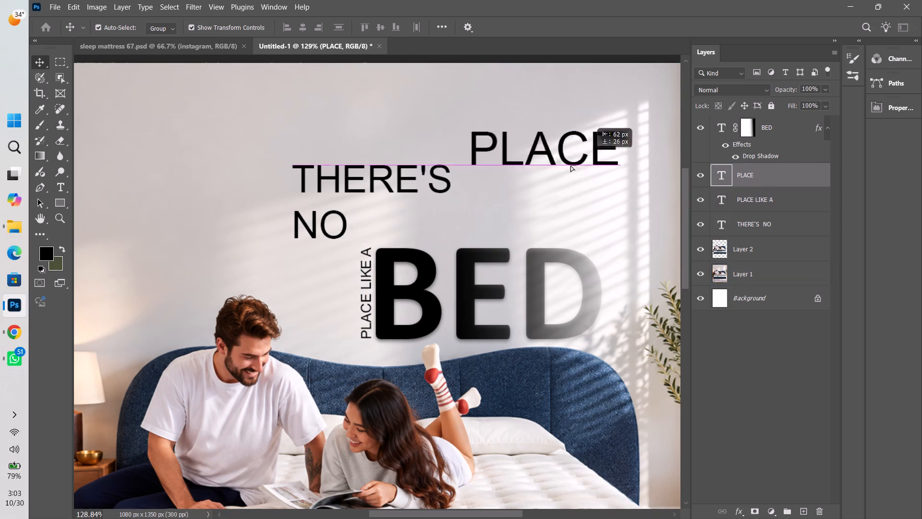
{"action": "left_click_drag", "start_coordinate": [570, 165], "coordinate": [483, 225]}
{"action": "left_click", "coordinate": [546, 226]}
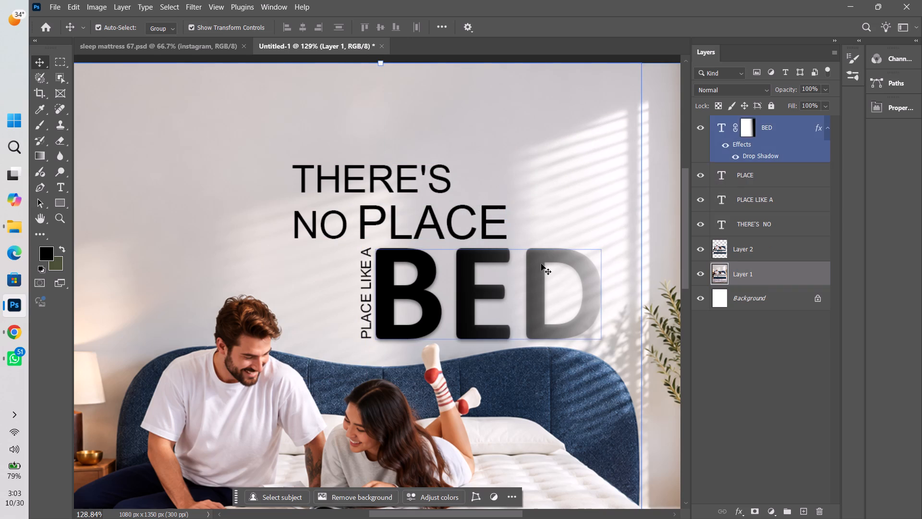
Delete Layer 2, the cut-out layer of the couple and bed.
{"action": "key", "text": "ctrl+0"}
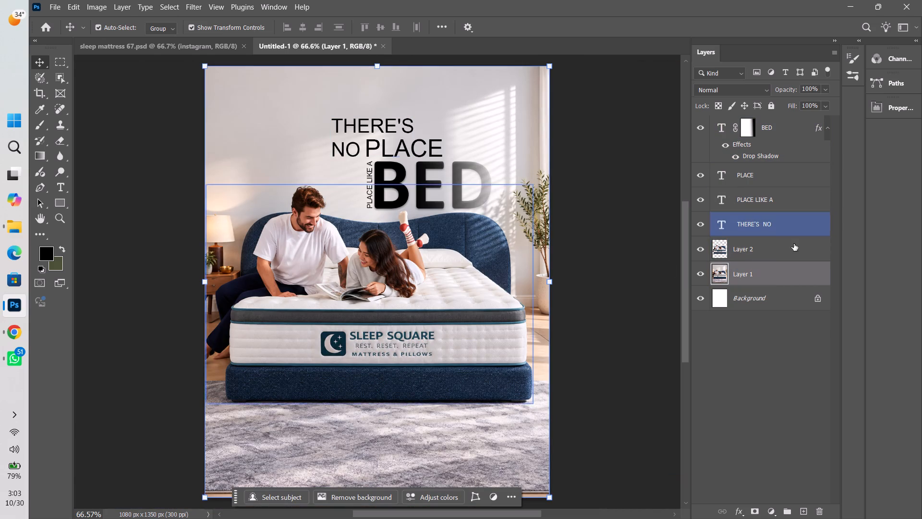
{"action": "left_click", "coordinate": [752, 246]}
{"action": "key", "text": "Delete"}
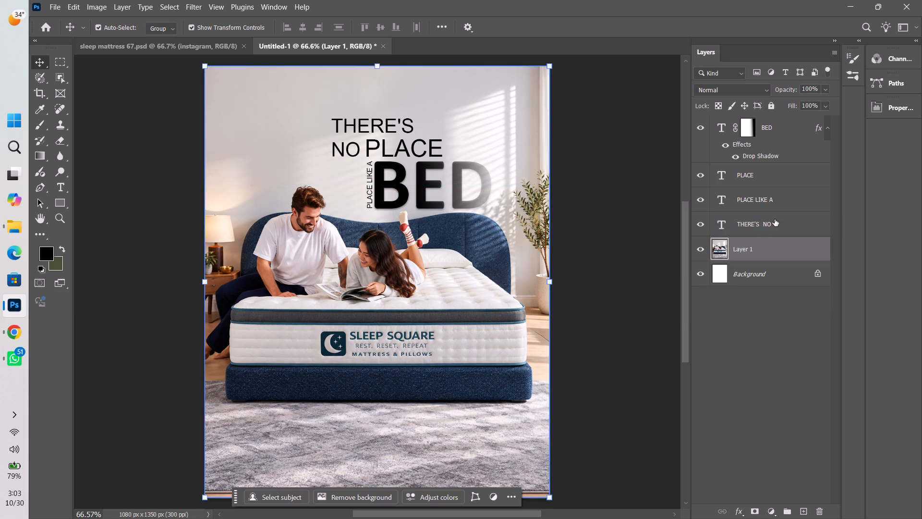
Scale the four headline text layers together to about 104% and shift them toward the canvas centre above the headboard.
{"action": "left_click", "coordinate": [775, 219]}
{"action": "left_click", "coordinate": [780, 133], "text": "shift"}
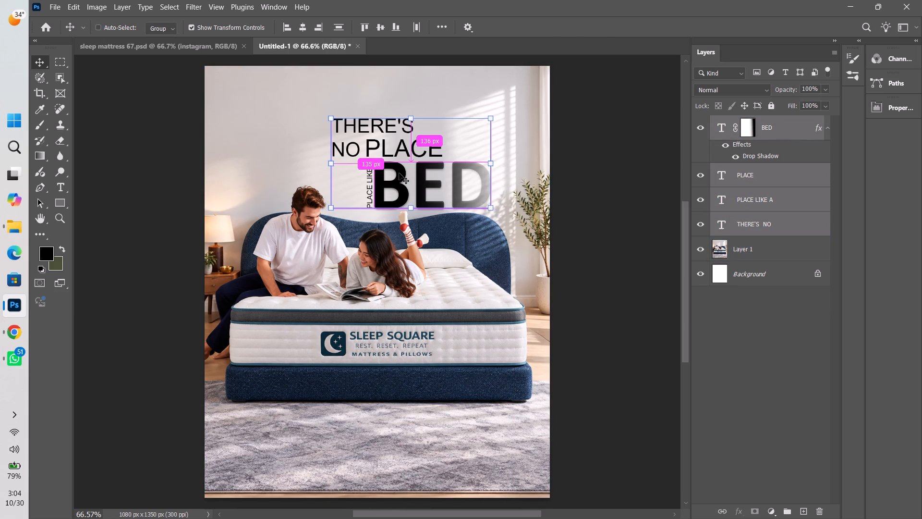
{"action": "key", "text": "ctrl+t"}
{"action": "left_click_drag", "start_coordinate": [330, 118], "coordinate": [301, 108]}
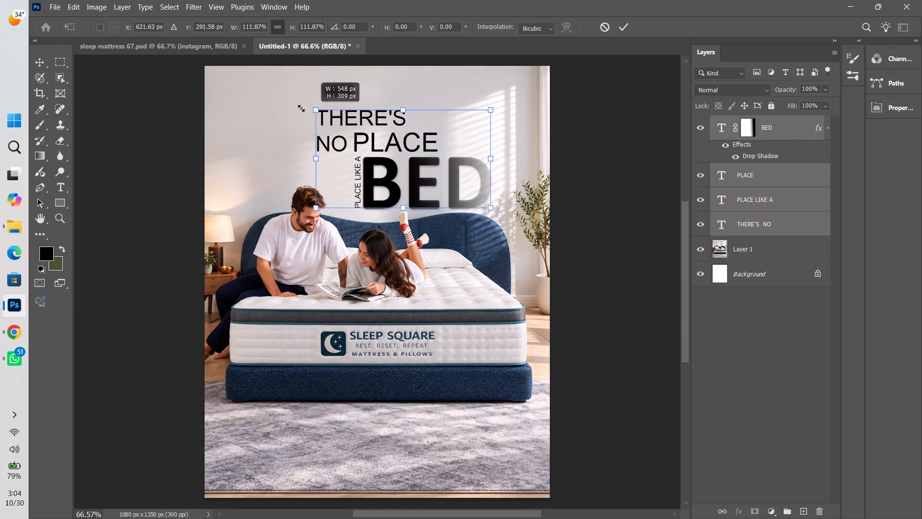
{"action": "left_click_drag", "start_coordinate": [301, 108], "coordinate": [285, 109]}
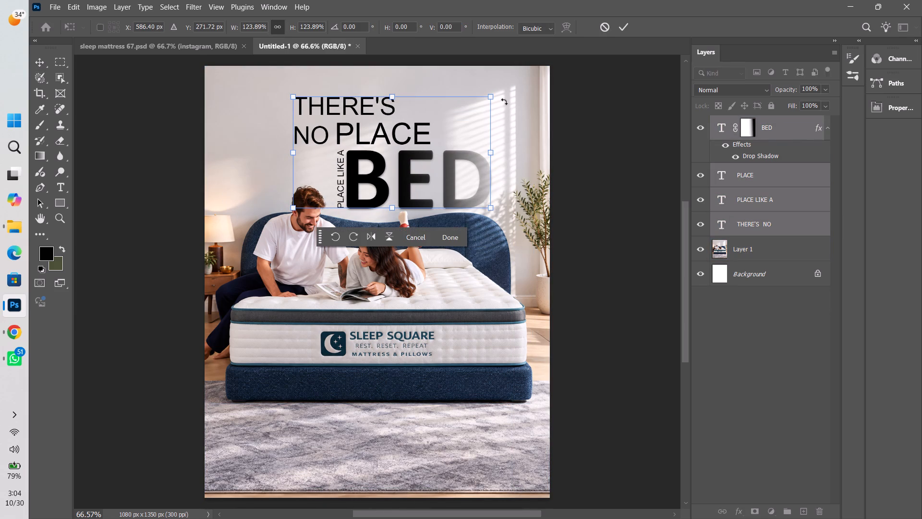
{"action": "left_click_drag", "start_coordinate": [492, 95], "coordinate": [459, 110]}
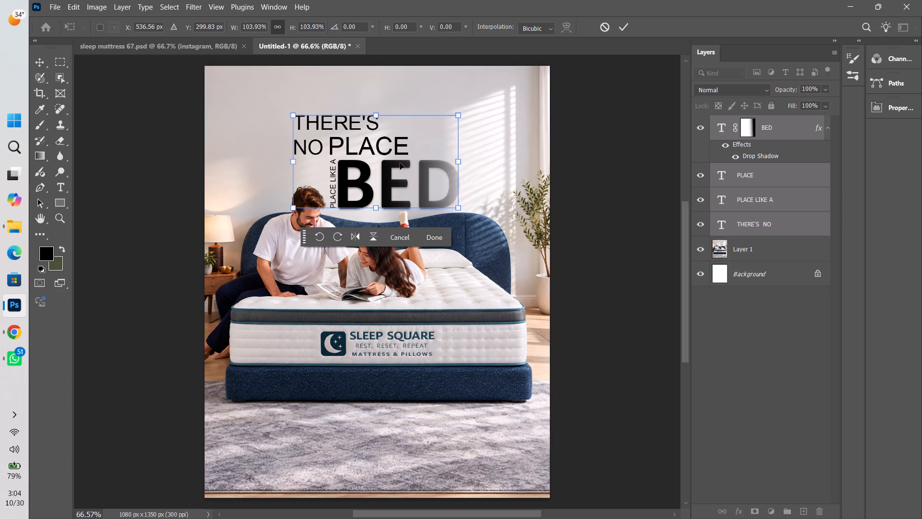
{"action": "left_click_drag", "start_coordinate": [400, 163], "coordinate": [410, 163]}
{"action": "left_click", "coordinate": [621, 23]}
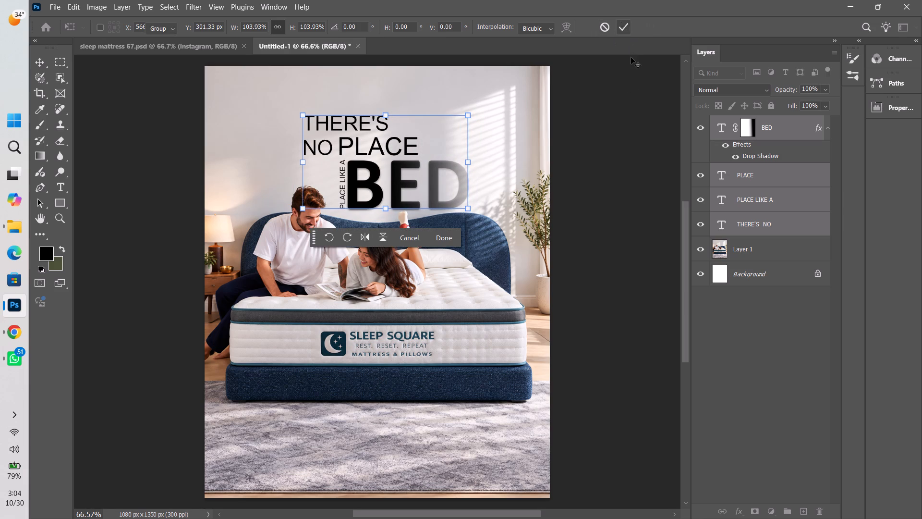
{"action": "left_click", "coordinate": [627, 84]}
{"action": "key", "text": "ctrl+0"}
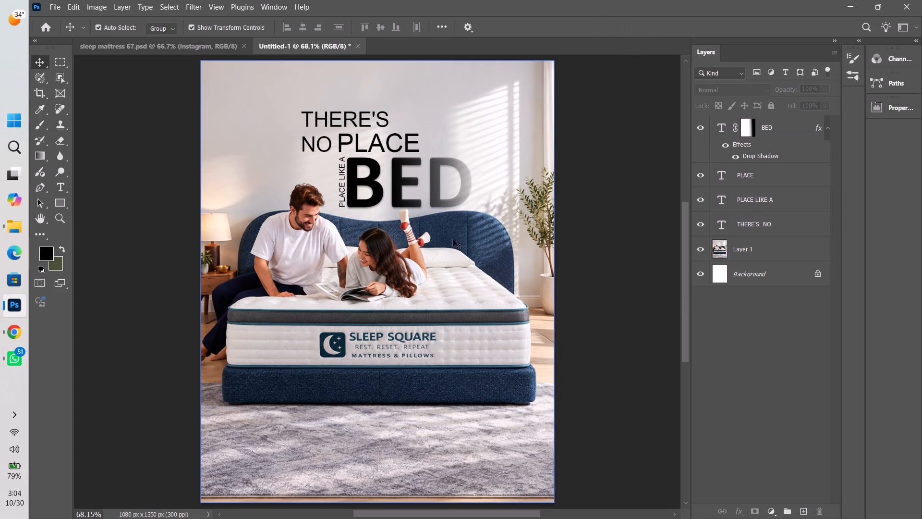
Nudge the PLACE text beside NO down 3 px toward BED.
{"action": "left_click", "coordinate": [381, 140]}
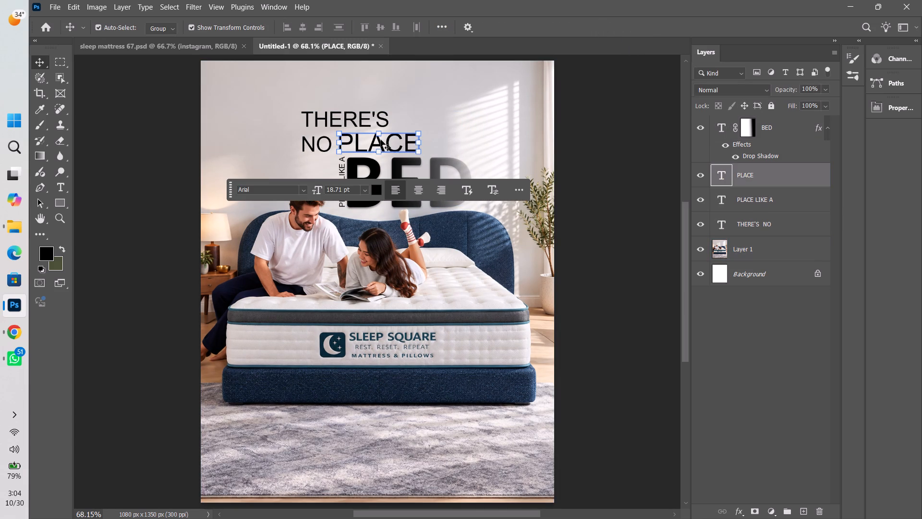
{"action": "key", "text": "Down"}
{"action": "key", "text": "Down"}
{"action": "key", "text": "Down"}
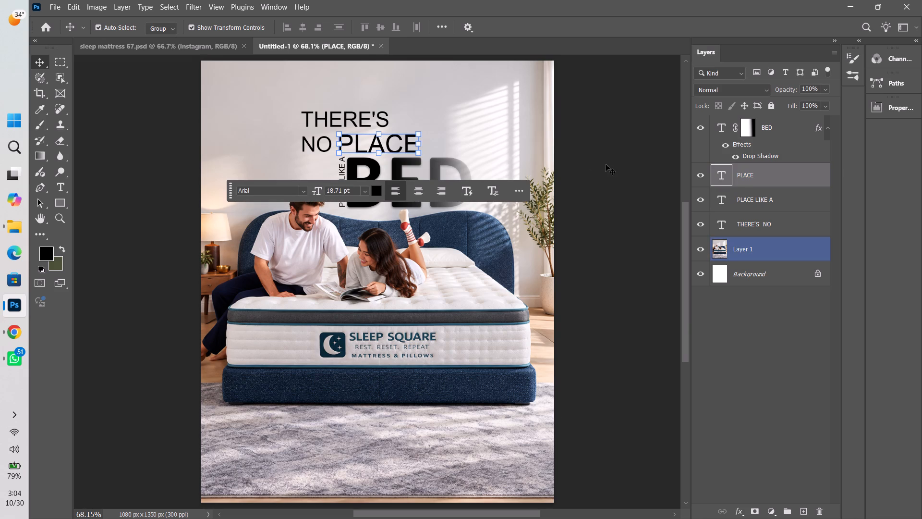
{"action": "left_click", "coordinate": [606, 164]}
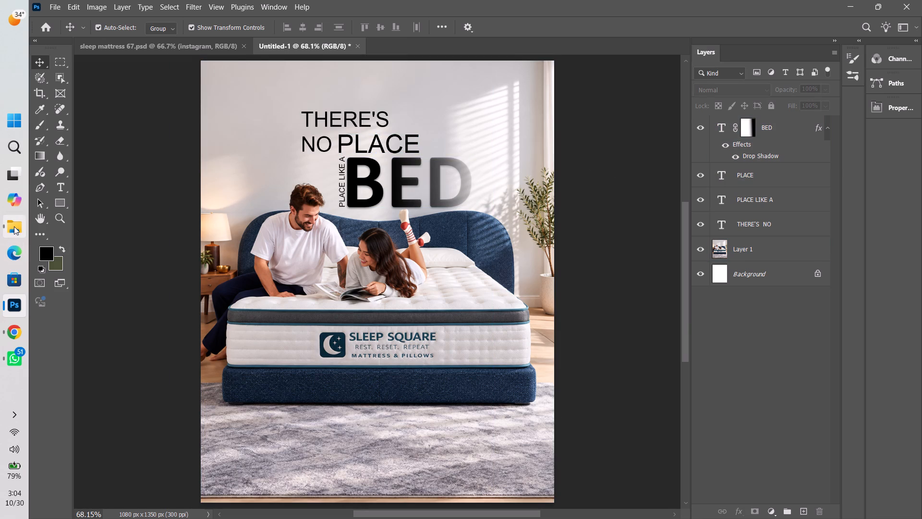
Copy all layers above Layer 1, from the logo image to instagram, from sleep mattress 67.psd into Untitled-1.
{"action": "left_click", "coordinate": [198, 52]}
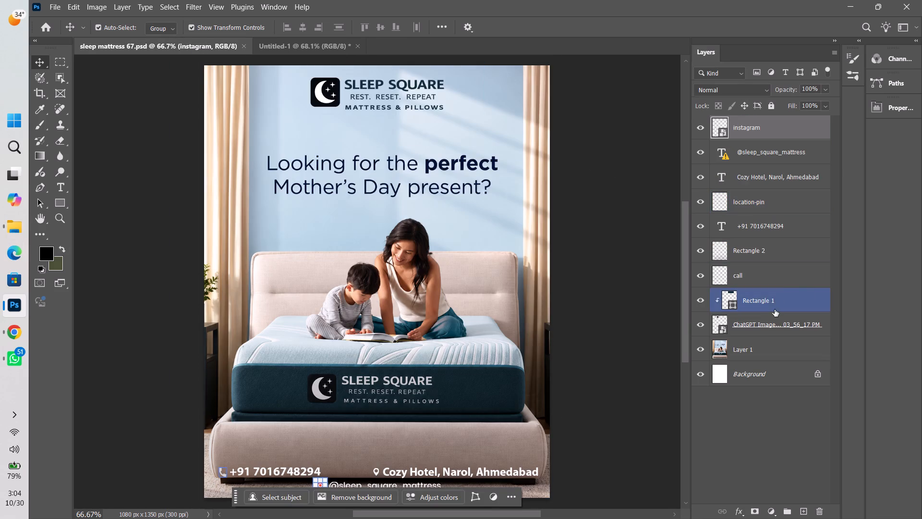
{"action": "left_click", "coordinate": [775, 317]}
{"action": "left_click", "coordinate": [794, 135], "text": "shift"}
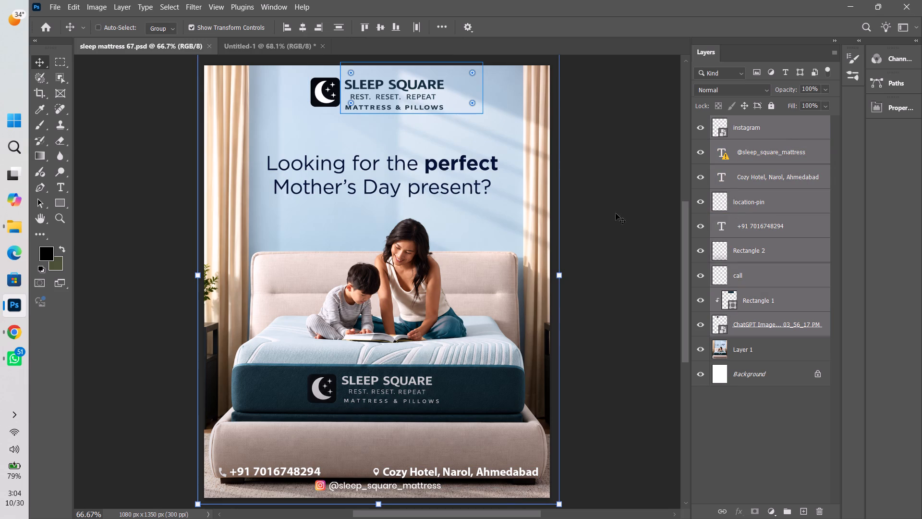
{"action": "key", "text": "ctrl+c"}
{"action": "left_click", "coordinate": [291, 44], "text": "ctrl"}
{"action": "key", "text": "ctrl+v"}
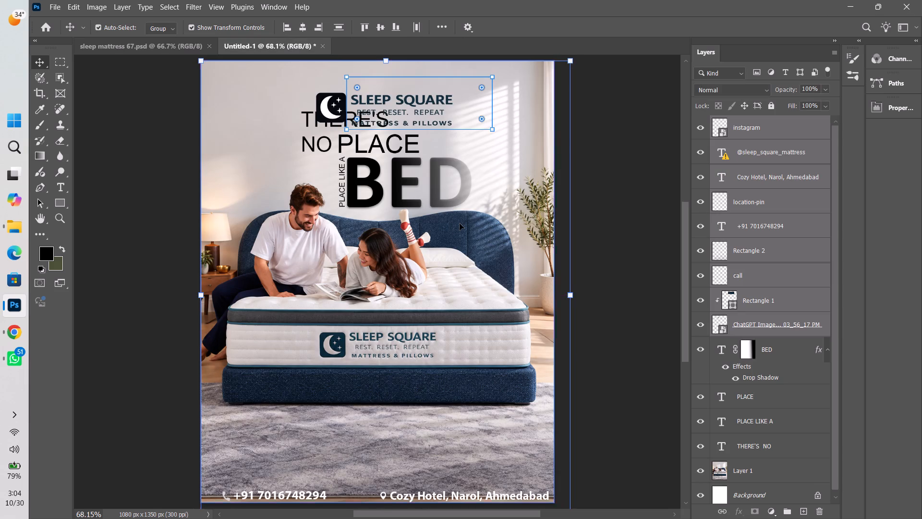
Move the pasted logo and contact-detail layers up 70 px so they fit within the canvas.
{"action": "key", "text": "shift+Up"}
{"action": "key", "text": "shift+Up"}
{"action": "key", "text": "shift+Up"}
{"action": "key", "text": "shift+Up"}
{"action": "key", "text": "shift+Up"}
{"action": "key", "text": "shift+Up"}
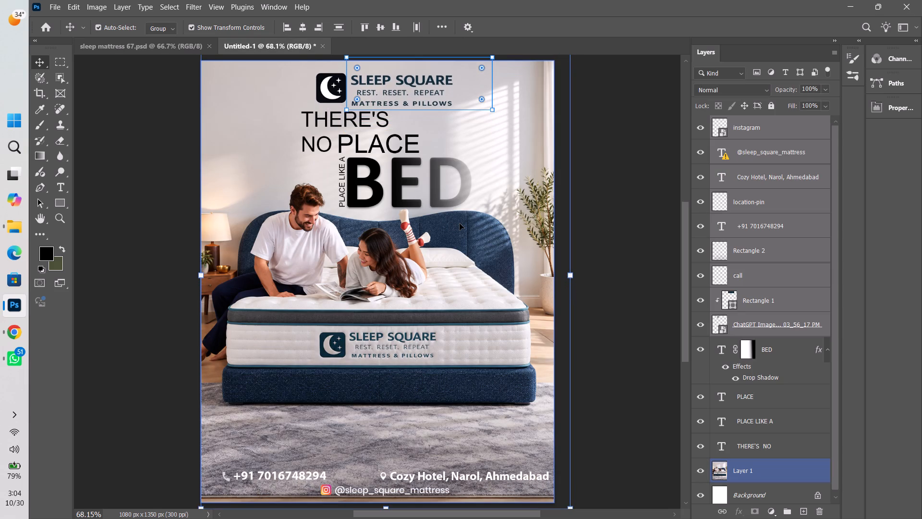
{"action": "key", "text": "shift+Up"}
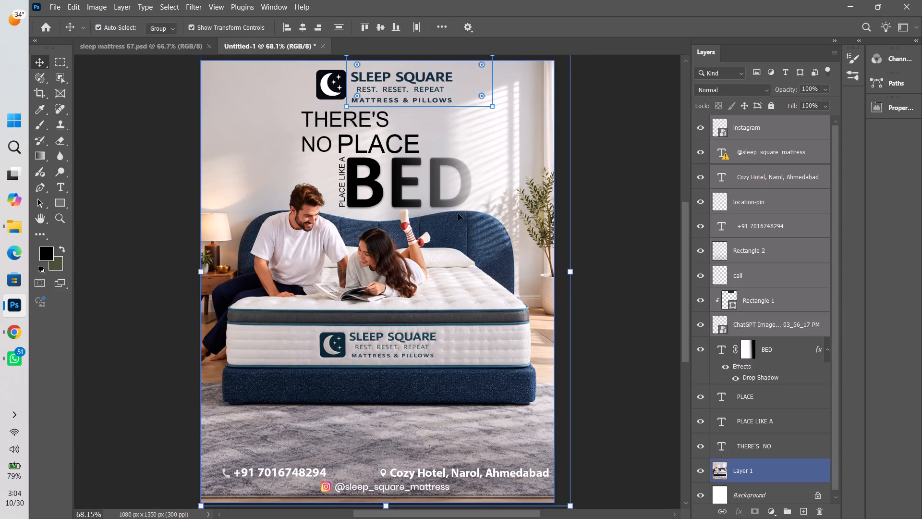
{"action": "left_click", "coordinate": [586, 206]}
Move the four headline text layers, from BED to THERE'S NO, down 10 px away from the logo.
{"action": "left_click", "coordinate": [789, 450]}
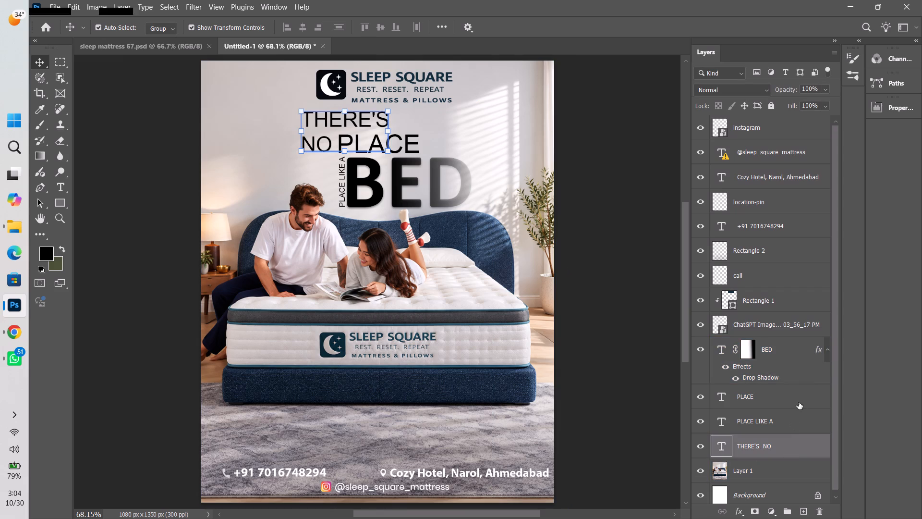
{"action": "left_click", "coordinate": [795, 348], "text": "shift"}
{"action": "key", "text": "shift+Down"}
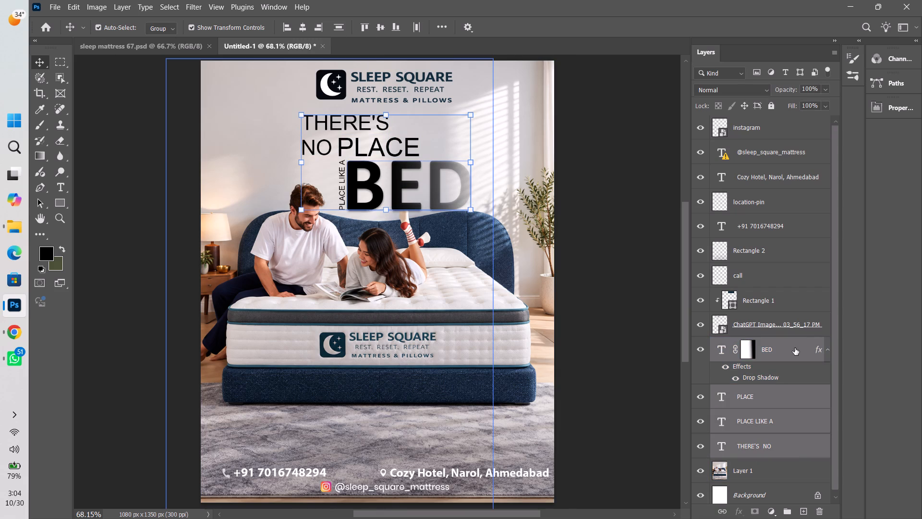
{"action": "left_click", "coordinate": [640, 280]}
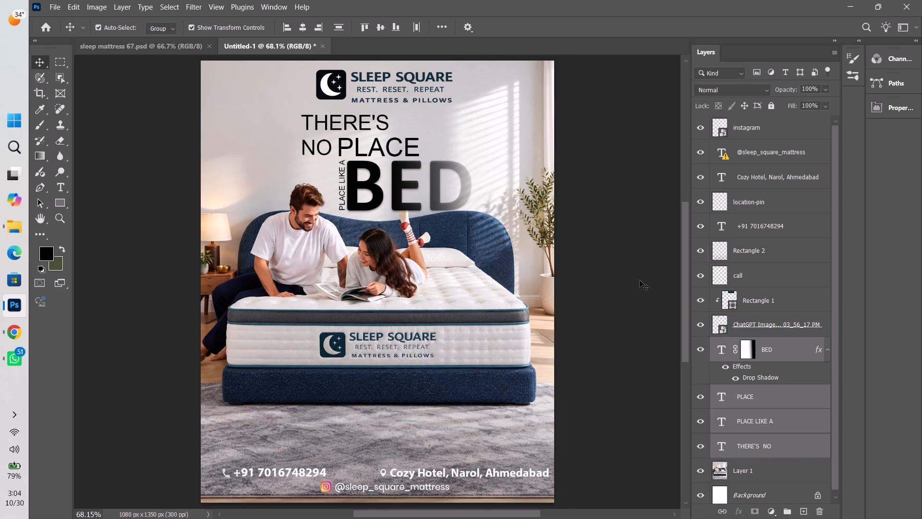
Make Layer 1, the bedroom photo, the active layer.
{"action": "key", "text": "ctrl+0"}
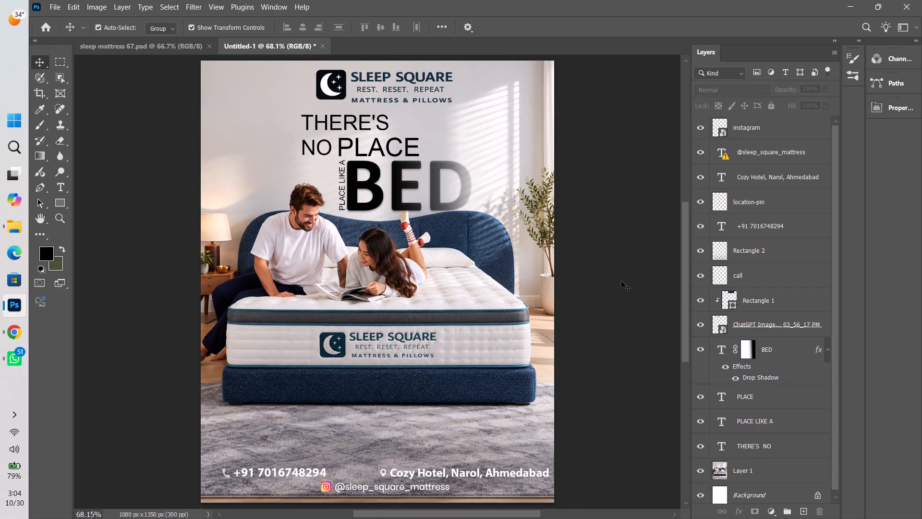
{"action": "scroll", "coordinate": [733, 396], "scroll_direction": "down", "scroll_amount": 3}
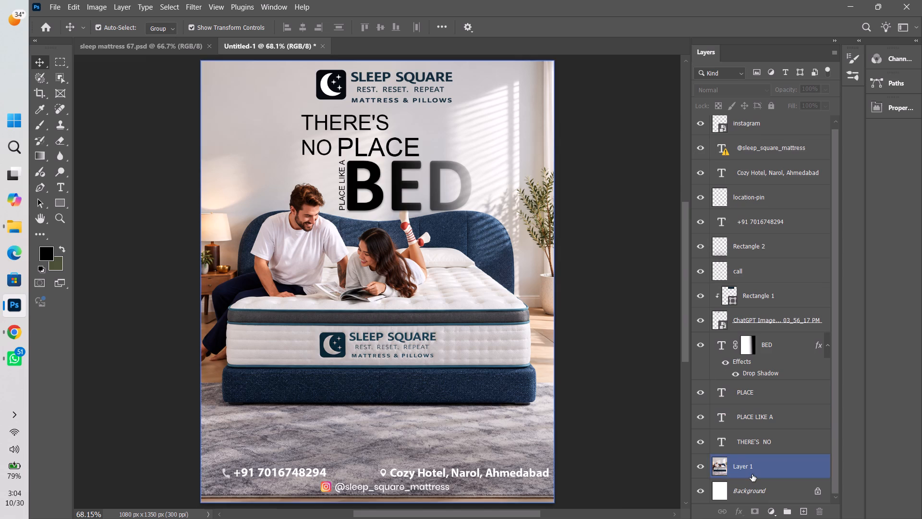
{"action": "left_click", "coordinate": [752, 474]}
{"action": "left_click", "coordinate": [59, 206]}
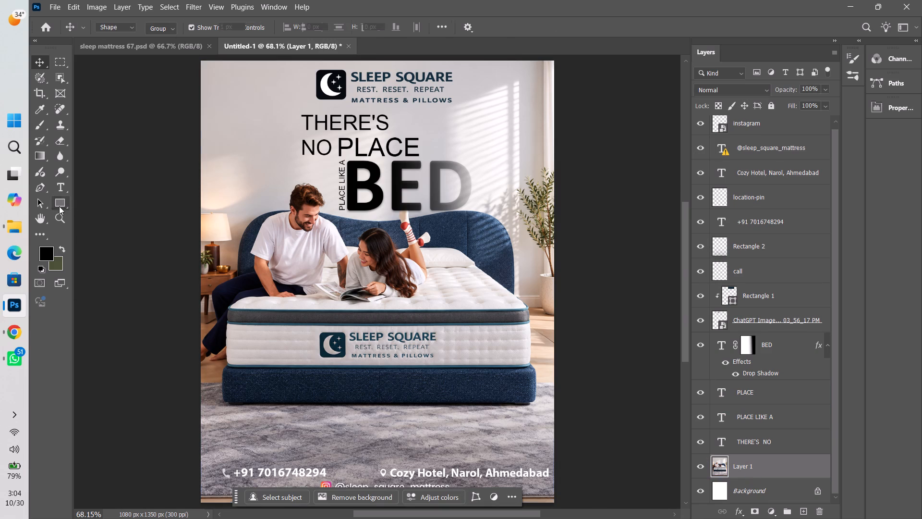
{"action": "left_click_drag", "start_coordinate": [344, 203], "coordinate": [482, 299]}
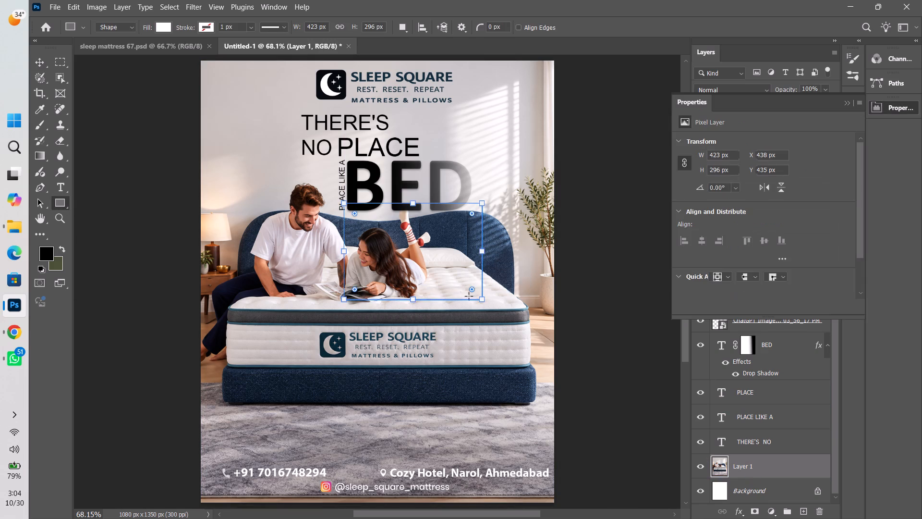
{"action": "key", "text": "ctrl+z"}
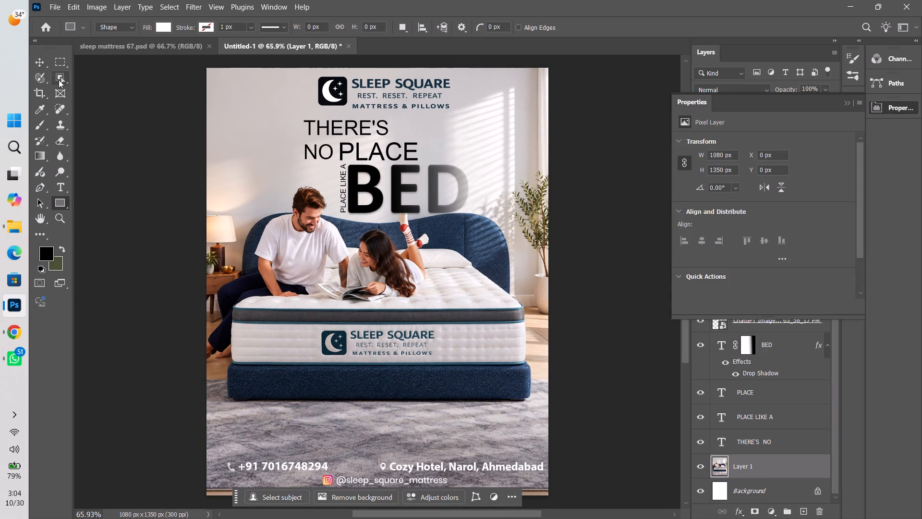
Select the woman and her raised legs on Layer 1 with the Object Selection tool and copy her to a new layer.
{"action": "left_click", "coordinate": [59, 80]}
{"action": "left_click_drag", "start_coordinate": [364, 220], "coordinate": [467, 286]}
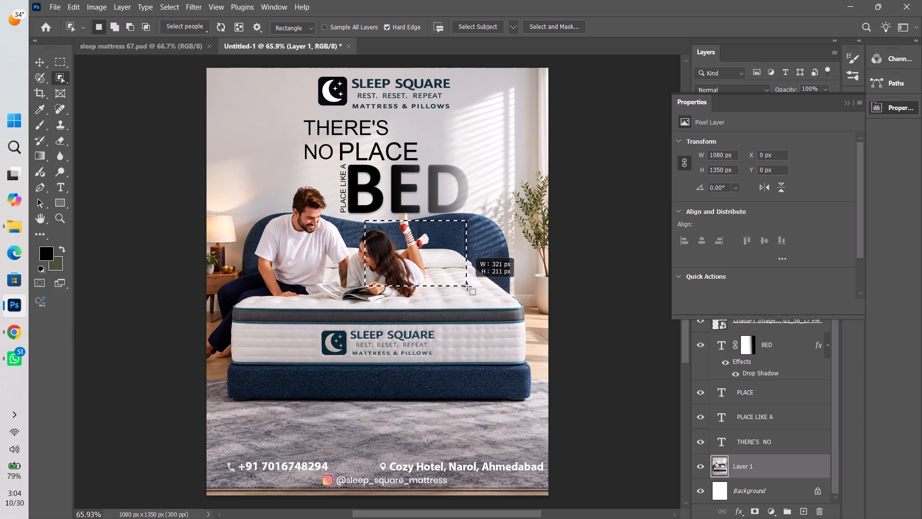
{"action": "left_click", "coordinate": [850, 106]}
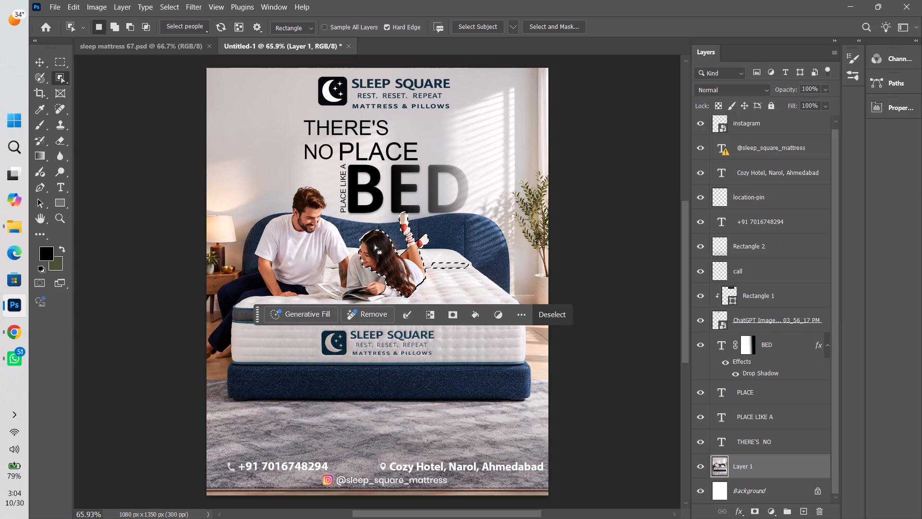
{"action": "key", "text": "ctrl+j"}
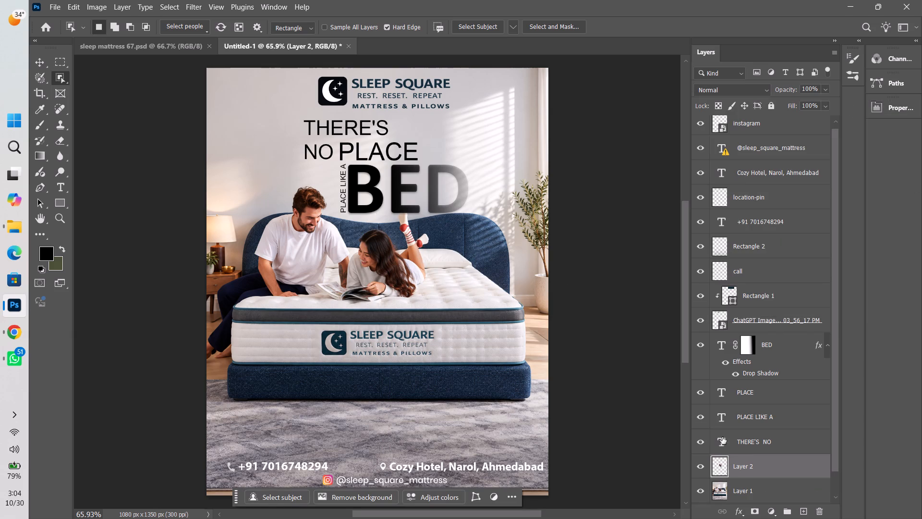
Move Layer 2, the cut-out of the woman, directly above the BED text layer in the layer order.
{"action": "left_click_drag", "start_coordinate": [756, 468], "coordinate": [752, 334]}
{"action": "key", "text": "v"}
{"action": "left_click", "coordinate": [612, 230]}
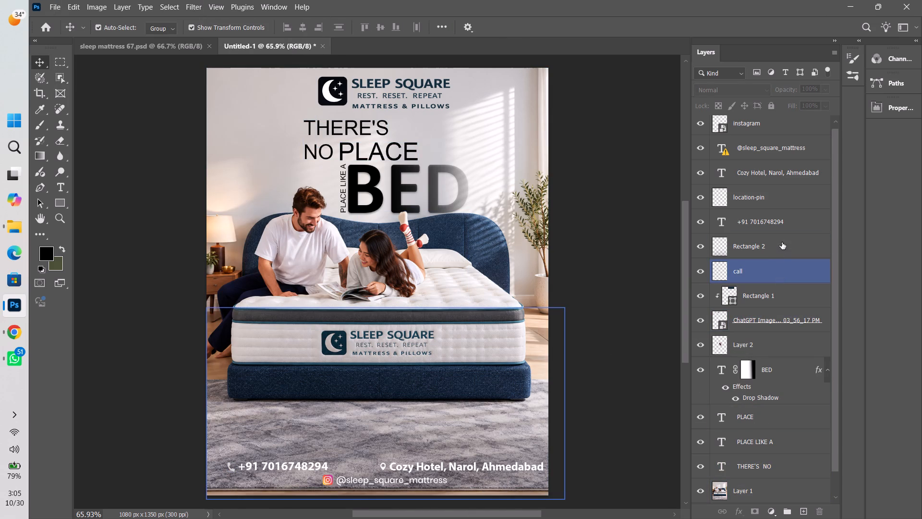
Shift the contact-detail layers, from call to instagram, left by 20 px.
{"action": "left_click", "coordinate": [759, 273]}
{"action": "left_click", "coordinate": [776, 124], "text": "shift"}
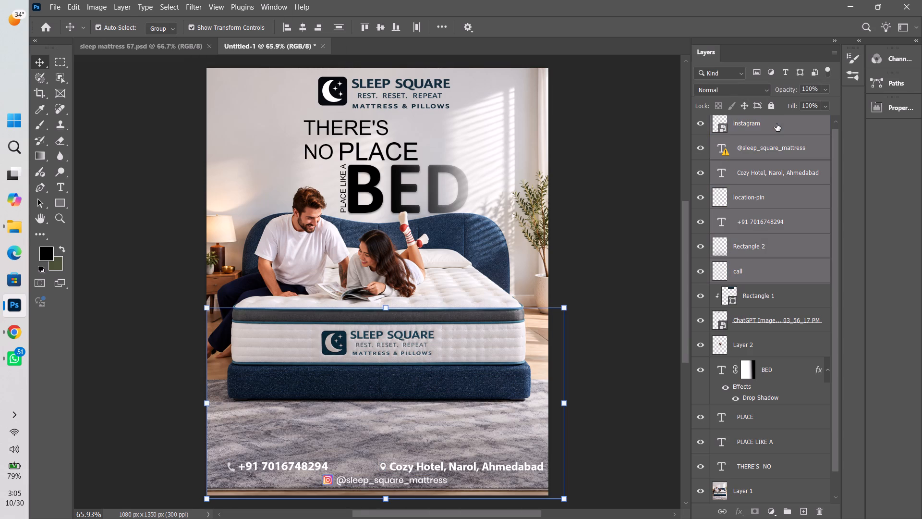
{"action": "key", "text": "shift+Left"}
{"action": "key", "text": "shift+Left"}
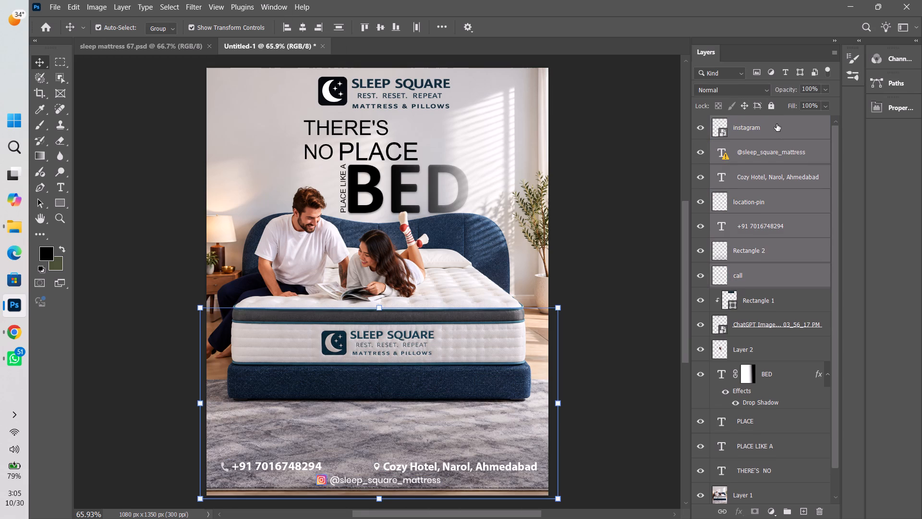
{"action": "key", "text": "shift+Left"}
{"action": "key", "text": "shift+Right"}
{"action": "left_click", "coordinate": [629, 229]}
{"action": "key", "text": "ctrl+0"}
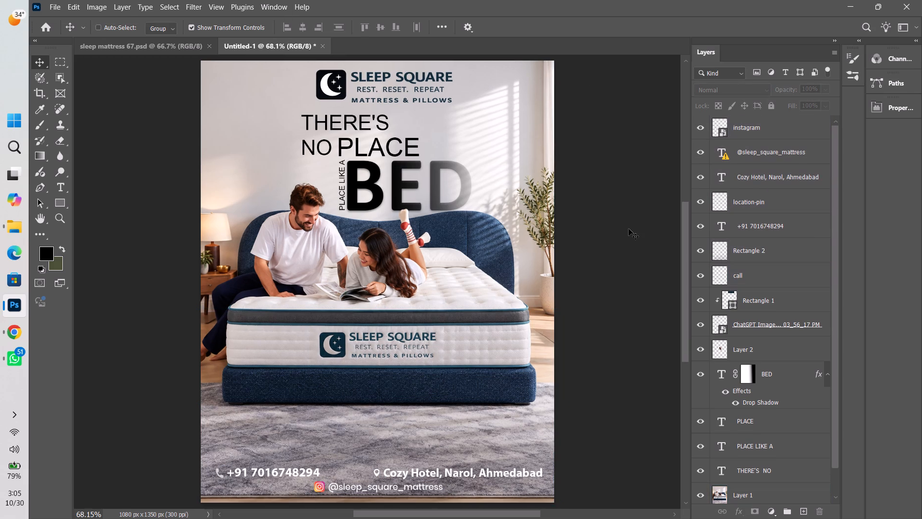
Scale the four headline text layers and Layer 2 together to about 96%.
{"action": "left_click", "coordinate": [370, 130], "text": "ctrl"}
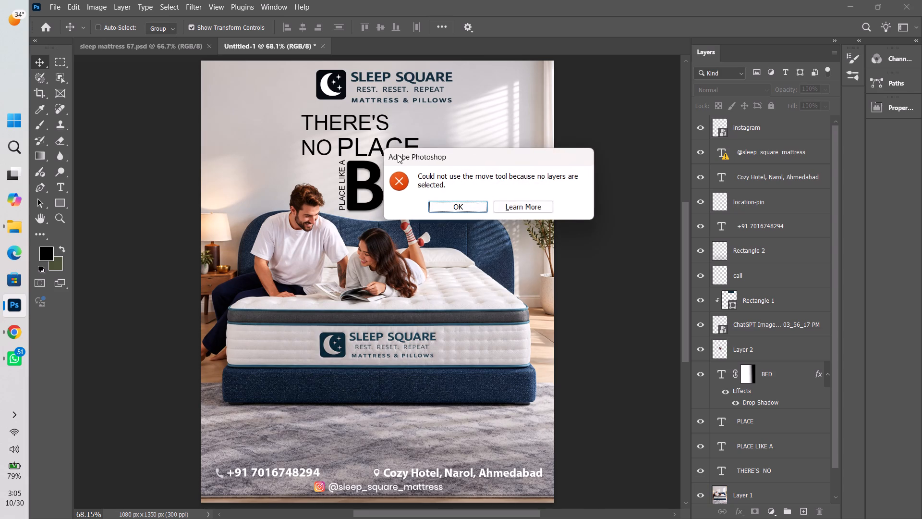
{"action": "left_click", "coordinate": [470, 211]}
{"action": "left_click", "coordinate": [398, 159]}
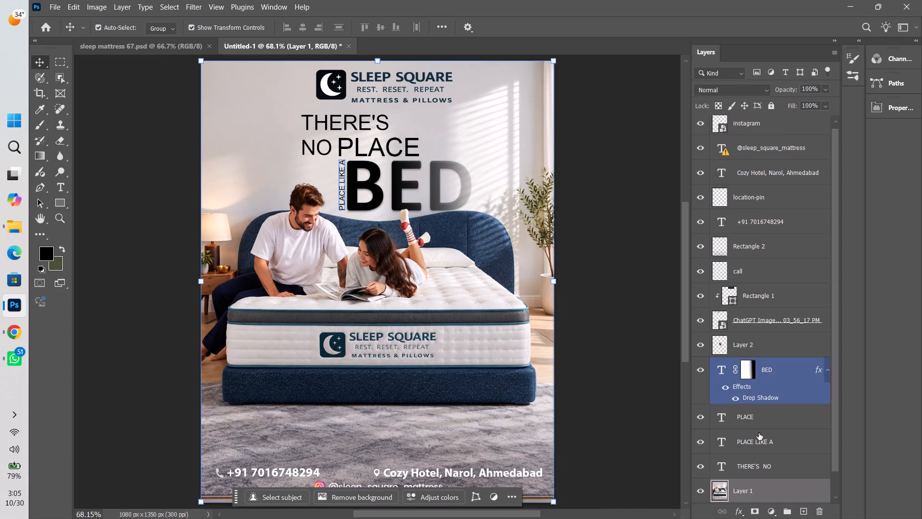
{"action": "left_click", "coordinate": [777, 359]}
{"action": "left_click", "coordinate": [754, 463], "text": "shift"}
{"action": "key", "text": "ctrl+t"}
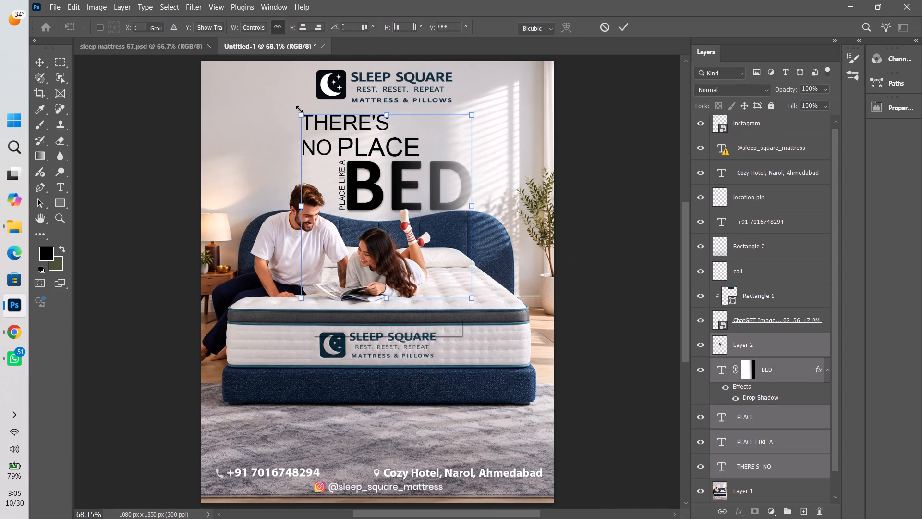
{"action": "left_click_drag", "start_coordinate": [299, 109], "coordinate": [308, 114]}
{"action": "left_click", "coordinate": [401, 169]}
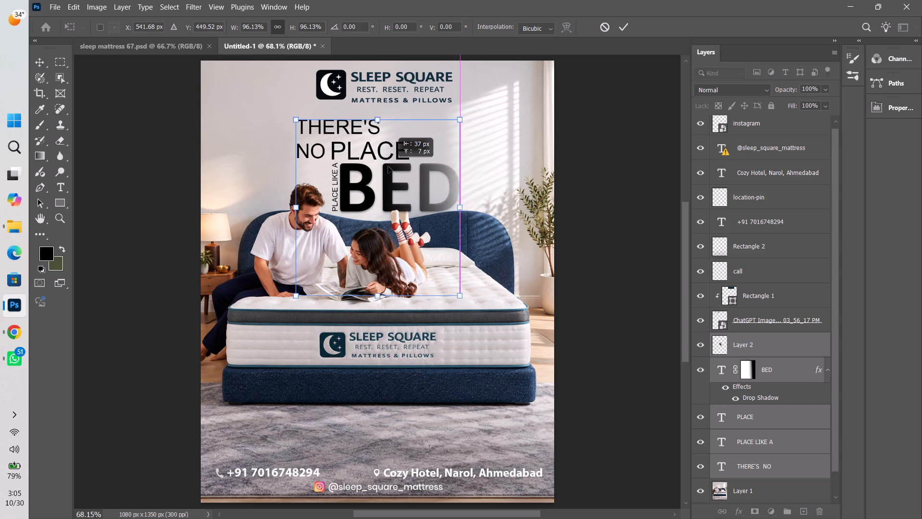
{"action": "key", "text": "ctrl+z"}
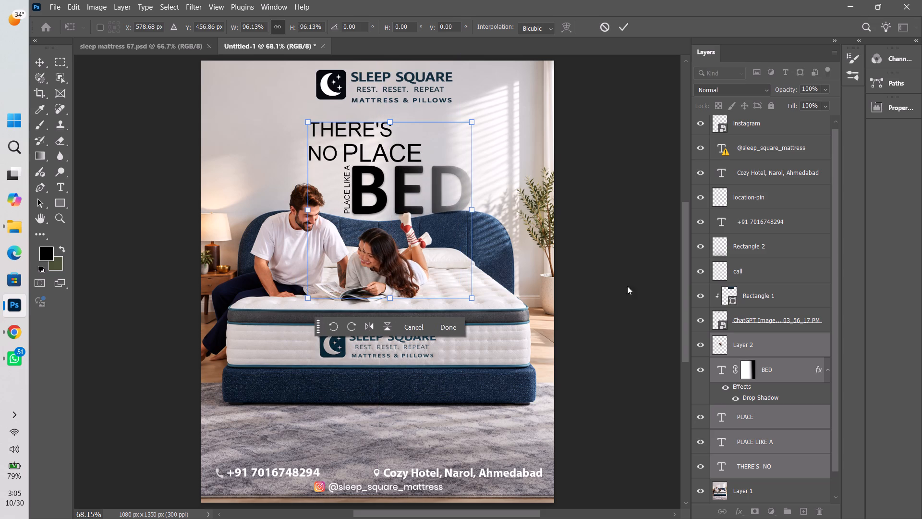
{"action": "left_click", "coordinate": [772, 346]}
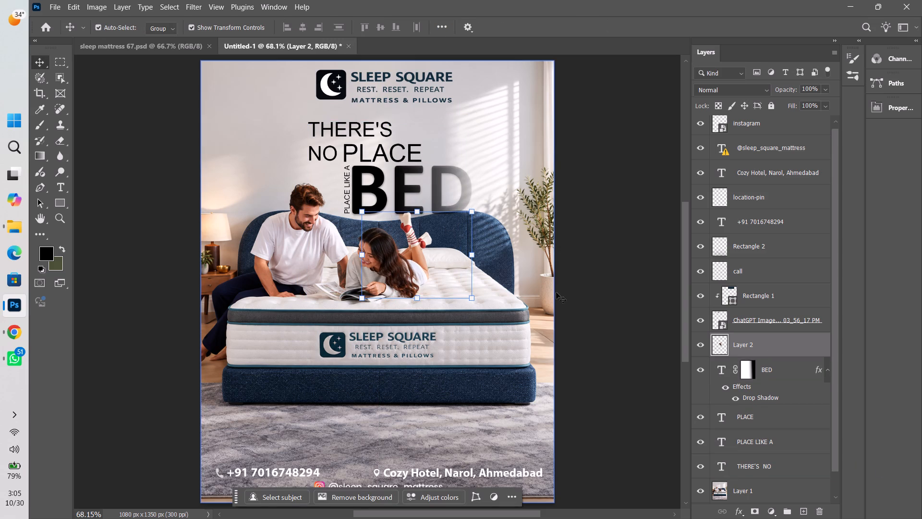
Select only the four headline text layers, from THERE'S NO to BED, leaving out Layer 2.
{"action": "left_click", "coordinate": [785, 473]}
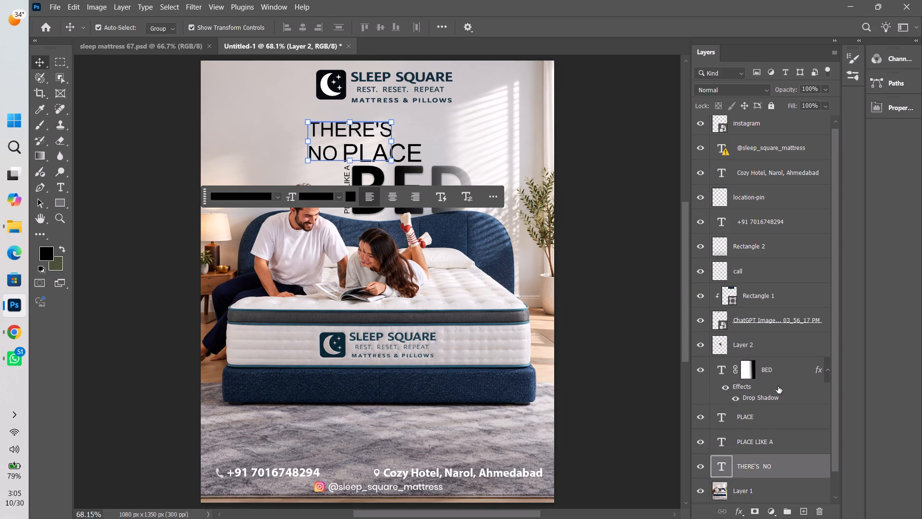
{"action": "left_click", "coordinate": [782, 374], "text": "shift"}
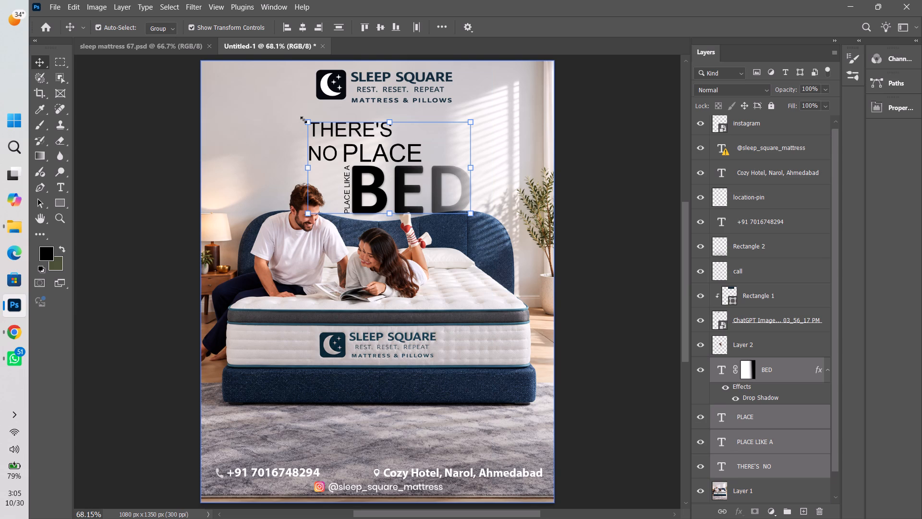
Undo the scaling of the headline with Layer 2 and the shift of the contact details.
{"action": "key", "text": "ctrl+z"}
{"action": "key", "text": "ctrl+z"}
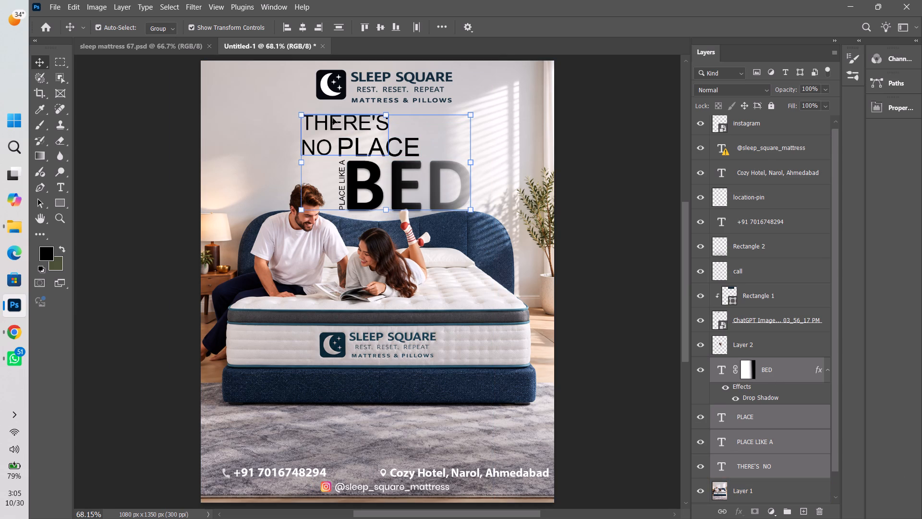
Scale the four headline text layers together to about 85%, keeping their lower corner by the D of BED fixed.
{"action": "left_click_drag", "start_coordinate": [303, 116], "coordinate": [333, 122]}
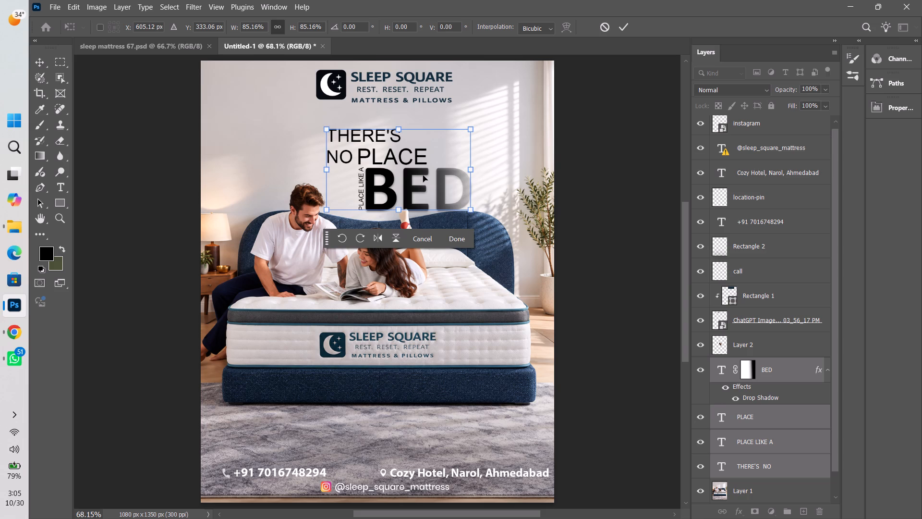
{"action": "key", "text": "shift+Down"}
{"action": "key", "text": "shift+Up"}
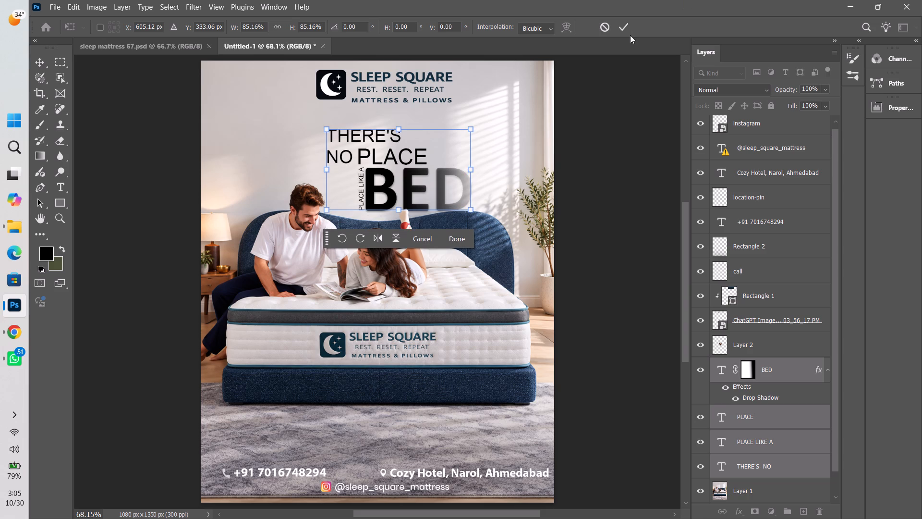
{"action": "left_click", "coordinate": [624, 31]}
{"action": "left_click", "coordinate": [650, 317]}
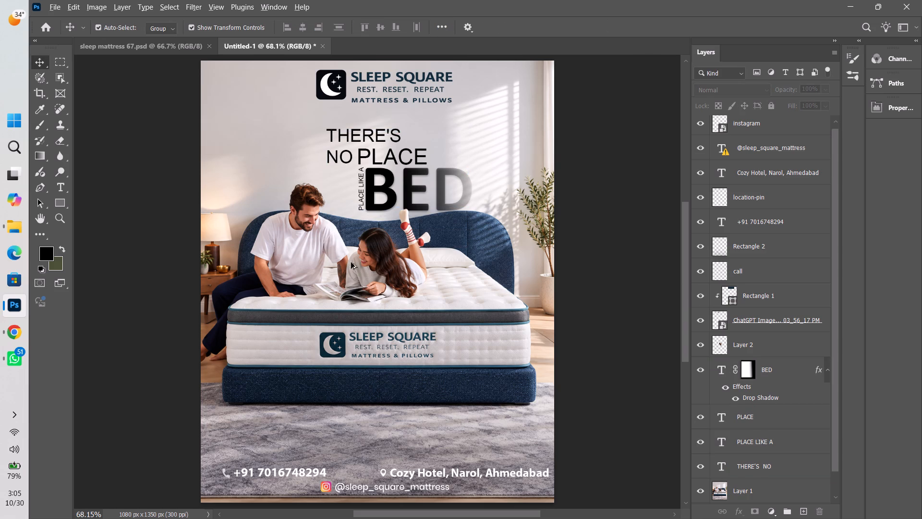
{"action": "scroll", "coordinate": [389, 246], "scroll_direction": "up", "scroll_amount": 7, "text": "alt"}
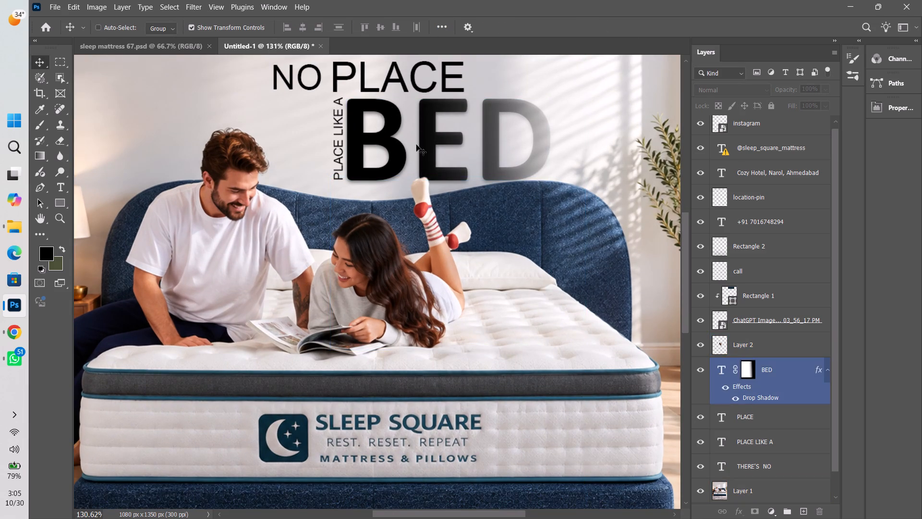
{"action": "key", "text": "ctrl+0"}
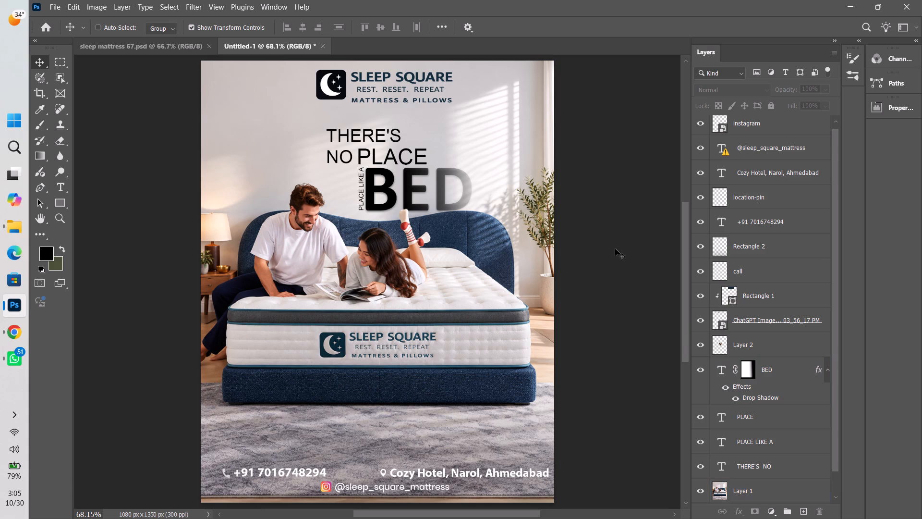
Save the document as a Photoshop file named sleep mattress 69 in the Downloads > posts > sleep mattress folder.
{"action": "key", "text": "ctrl+s"}
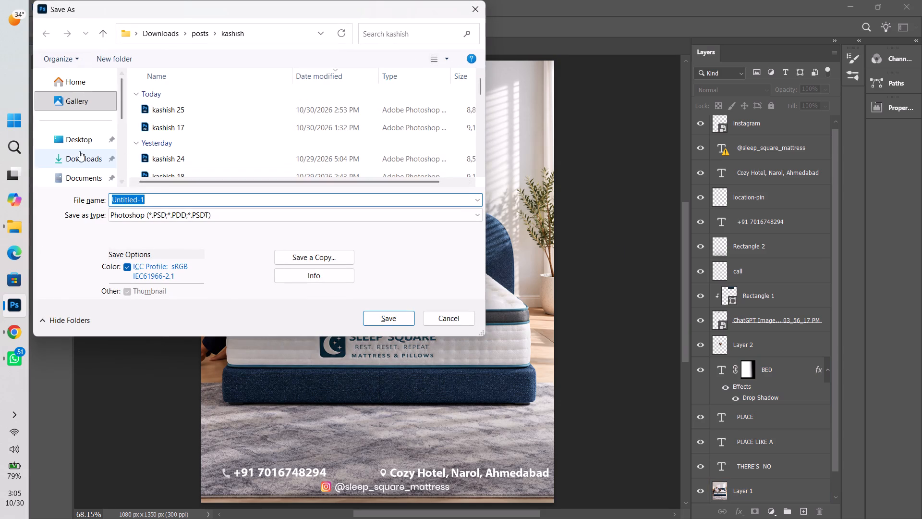
{"action": "left_click", "coordinate": [79, 151]}
{"action": "double_click", "coordinate": [227, 128]}
{"action": "type", "text": "sl"}
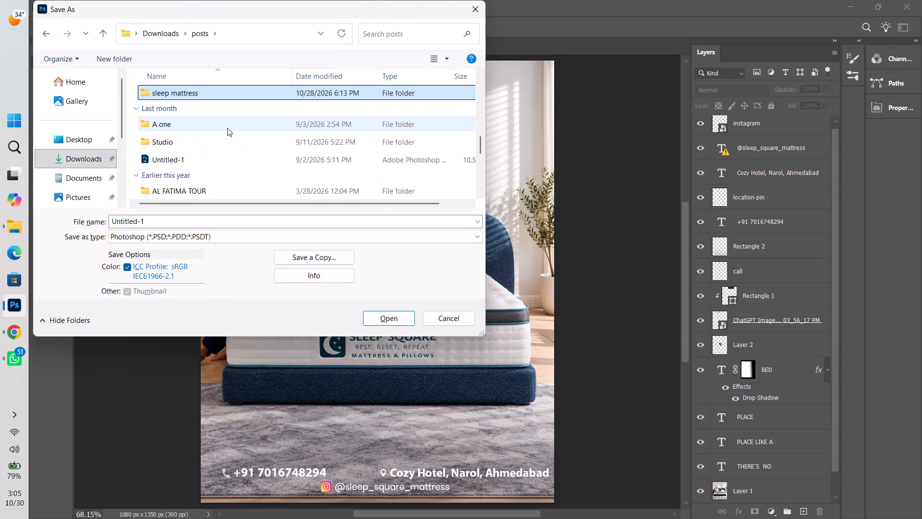
{"action": "key", "text": "Return"}
{"action": "left_click", "coordinate": [270, 111]}
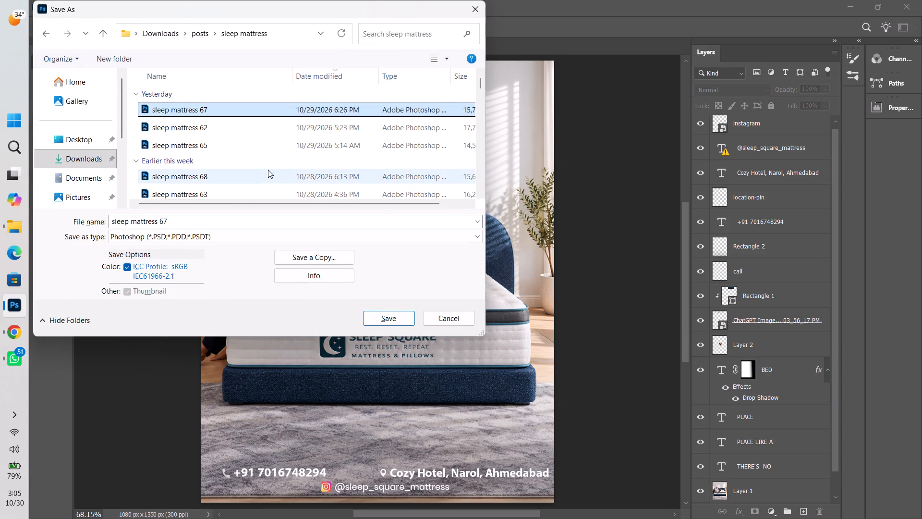
{"action": "scroll", "coordinate": [268, 170], "scroll_direction": "down", "scroll_amount": 1}
{"action": "left_click", "coordinate": [260, 141]}
{"action": "triple_click", "coordinate": [209, 224]}
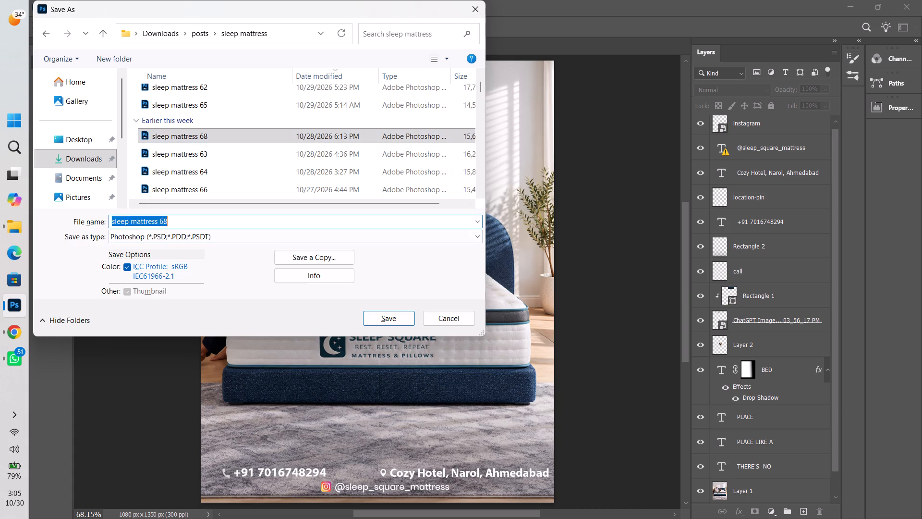
{"action": "key", "text": "BackSpace"}
{"action": "key", "text": "9"}
{"action": "key", "text": "Return"}
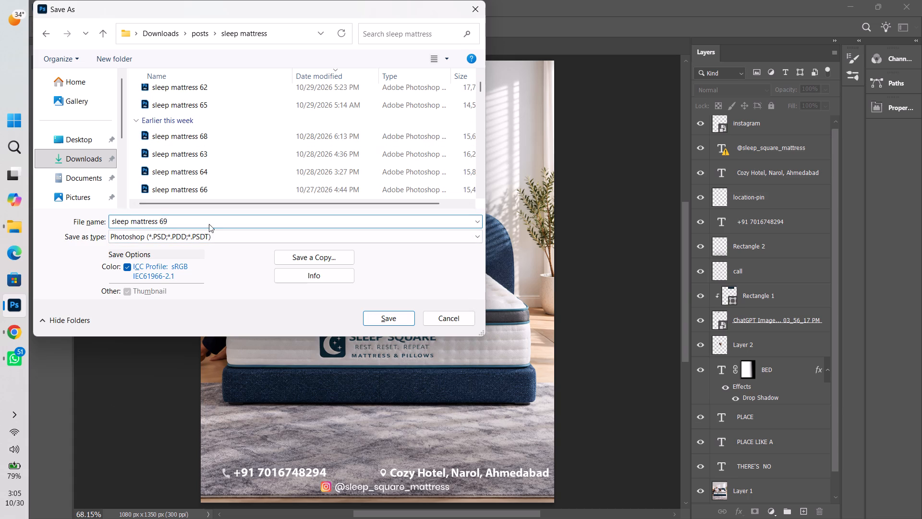
{"action": "key", "text": "Return"}
Save a JPEG copy of the post named sleep mattress 69 in the same sleep mattress folder.
{"action": "key", "text": "ctrl+alt+s"}
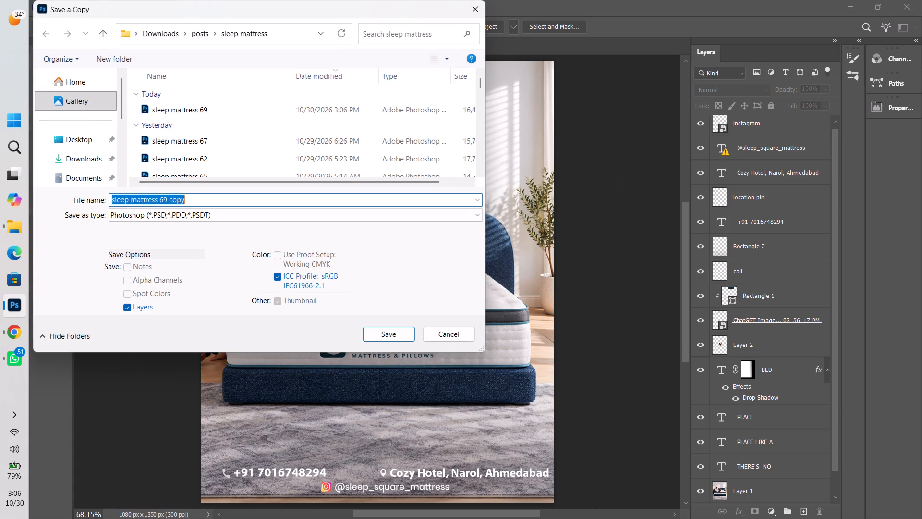
{"action": "double_click", "coordinate": [223, 201]}
{"action": "key", "text": "BackSpace"}
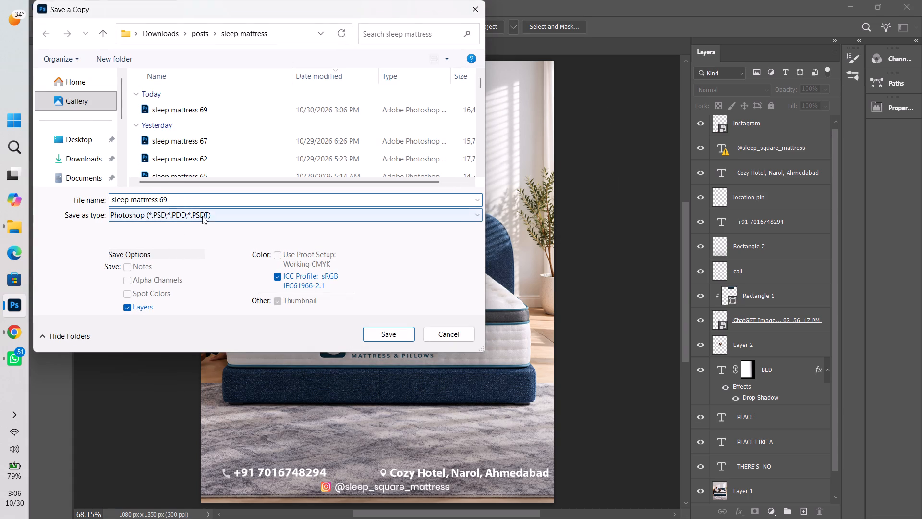
{"action": "left_click", "coordinate": [209, 211]}
{"action": "left_click", "coordinate": [179, 324]}
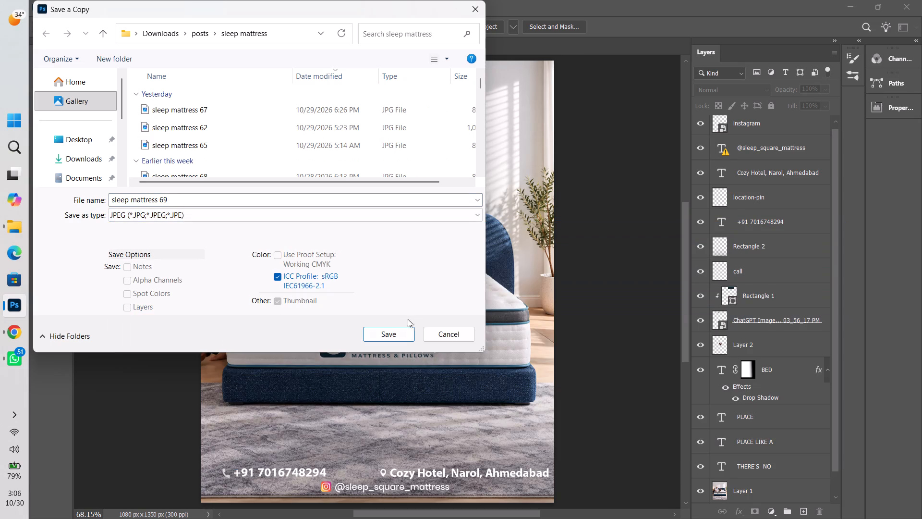
{"action": "left_click", "coordinate": [376, 337]}
{"action": "left_click", "coordinate": [532, 114]}
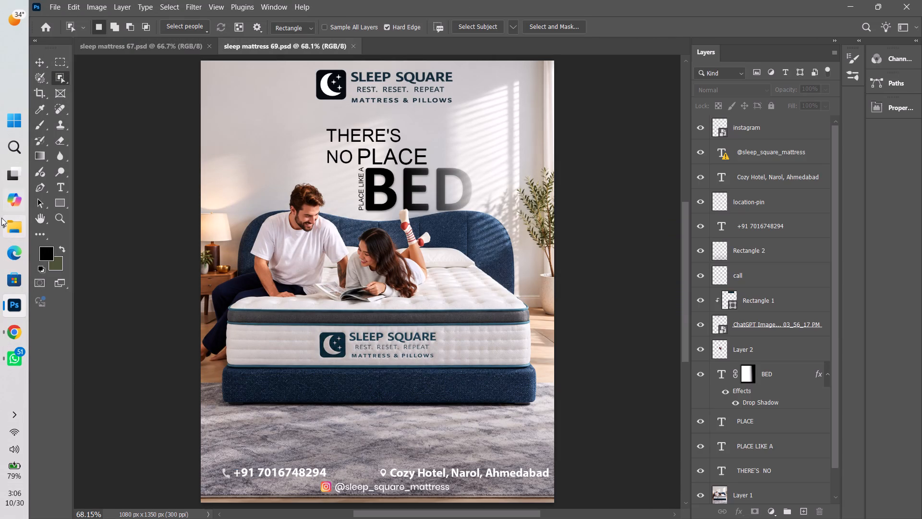
Switch to File Explorer and select the new sleep mattress 69 JPEG in the sleep mattress folder.
{"action": "left_click", "coordinate": [1, 218]}
{"action": "left_click", "coordinate": [230, 130]}
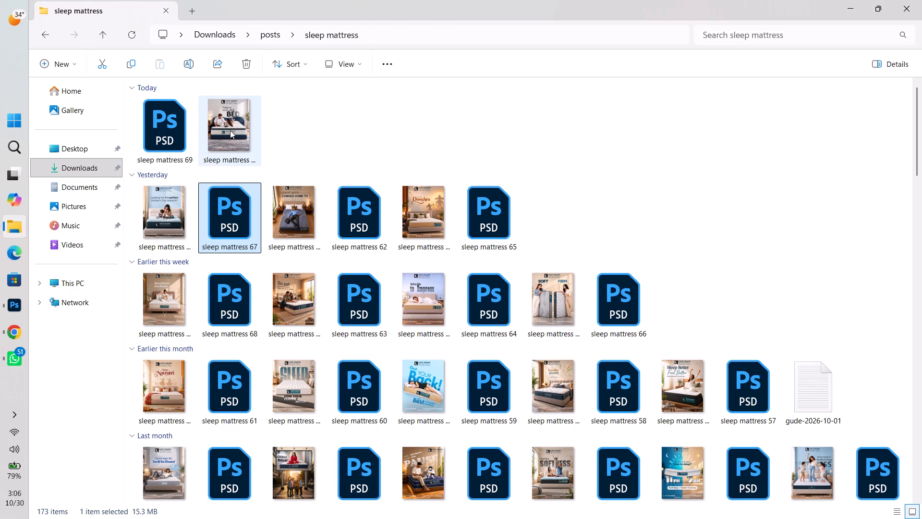
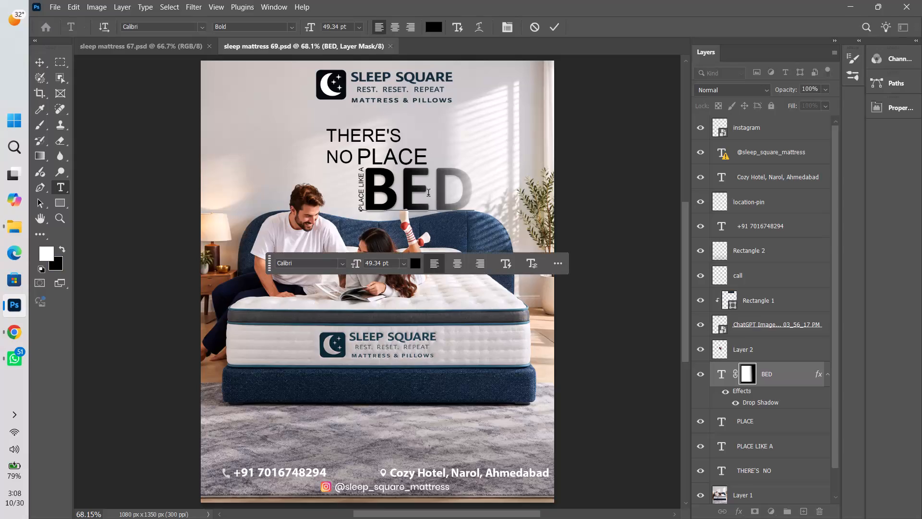
Replace the word BED in the headline with MATTRESS.
{"action": "double_click", "coordinate": [428, 194]}
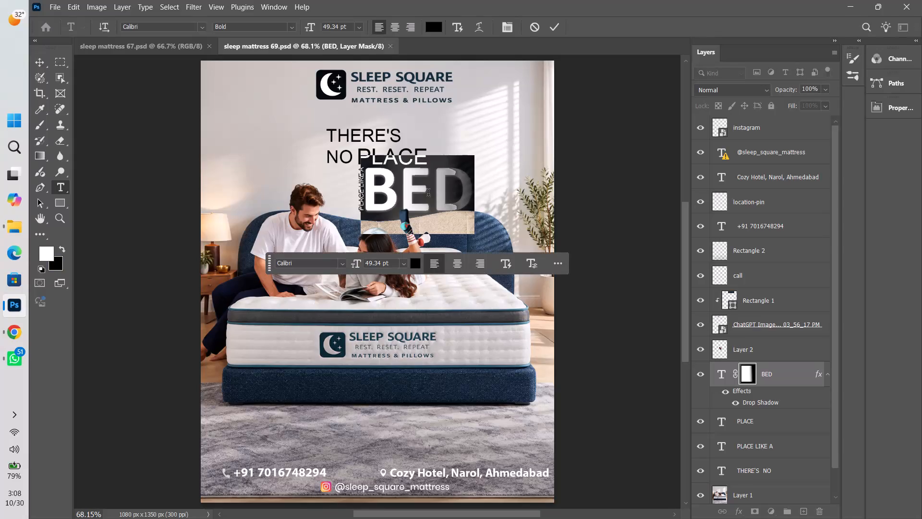
{"action": "key", "text": "BackSpace"}
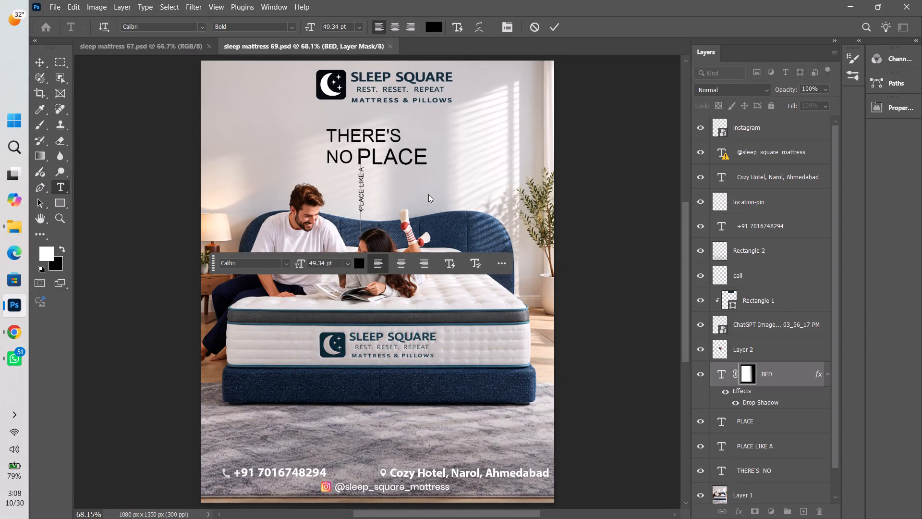
{"action": "type", "text": "MATT"}
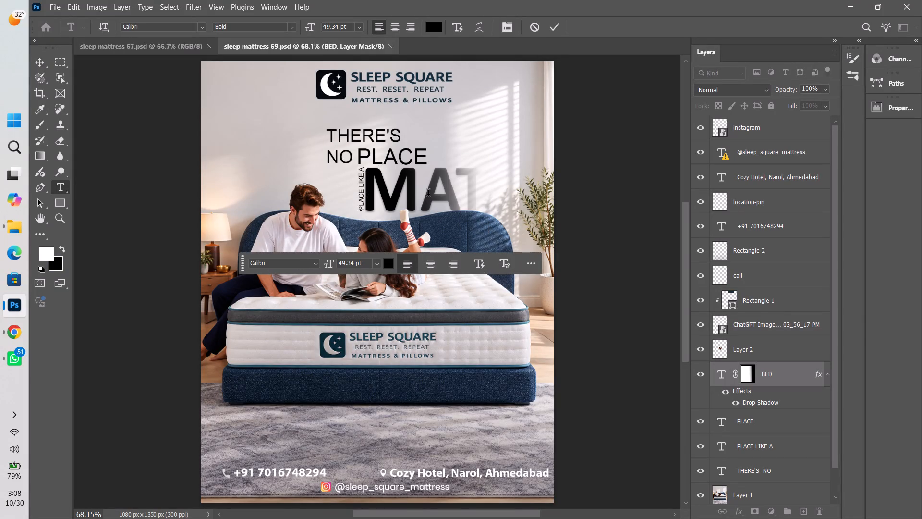
{"action": "type", "text": "RE"}
{"action": "type", "text": "SS"}
Delete the layer mask from the MATTRESS text layer.
{"action": "left_click", "coordinate": [746, 383]}
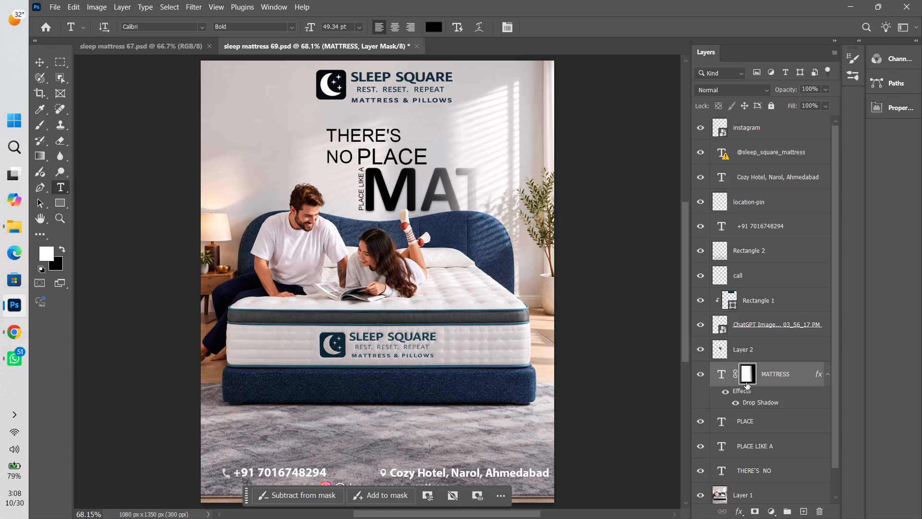
{"action": "key", "text": "Delete"}
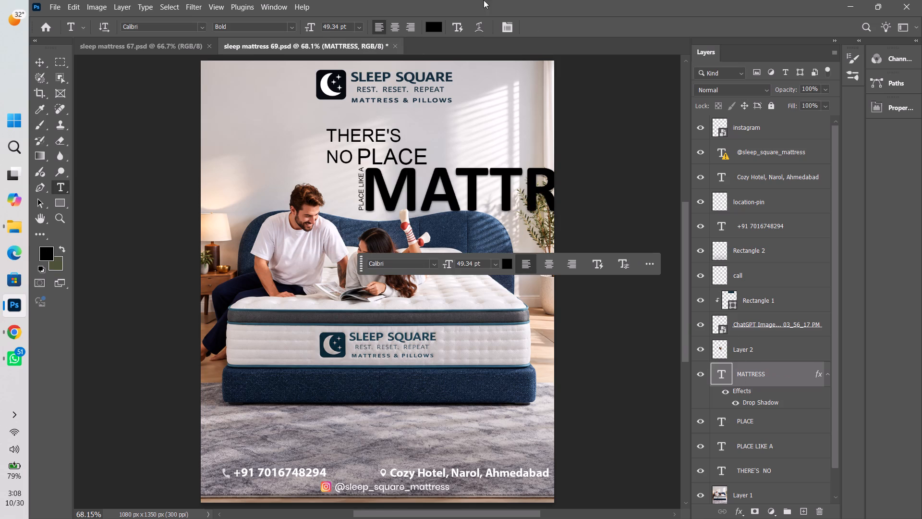
Scale the MATTRESS text down to about 73%, keeping its left edge beside PLACE LIKE A.
{"action": "key", "text": "v"}
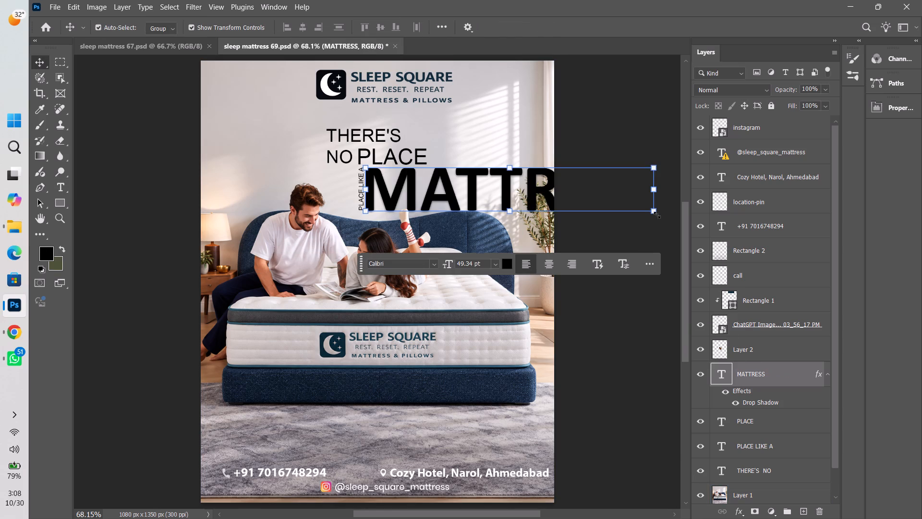
{"action": "left_click_drag", "start_coordinate": [657, 215], "coordinate": [598, 197]}
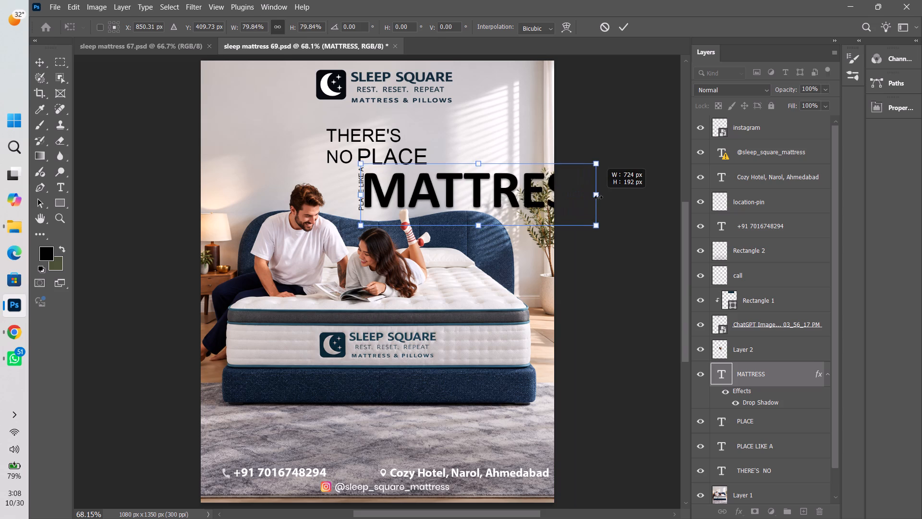
{"action": "left_click_drag", "start_coordinate": [598, 197], "coordinate": [577, 190]}
{"action": "left_click", "coordinate": [625, 34]}
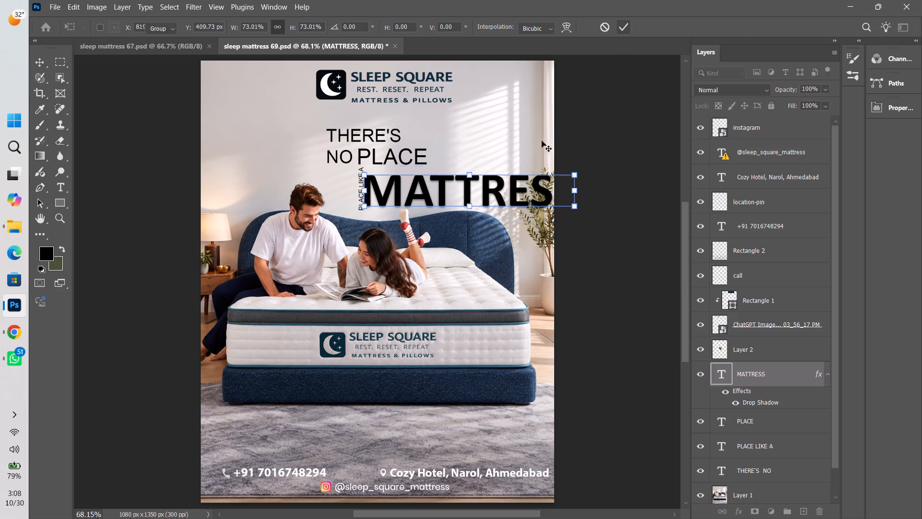
Move the THERE'S NO, PLACE and PLACE LIKE A layers together to the poster's upper-left area, centred at about X 183, Y 284 px.
{"action": "left_click", "coordinate": [747, 477]}
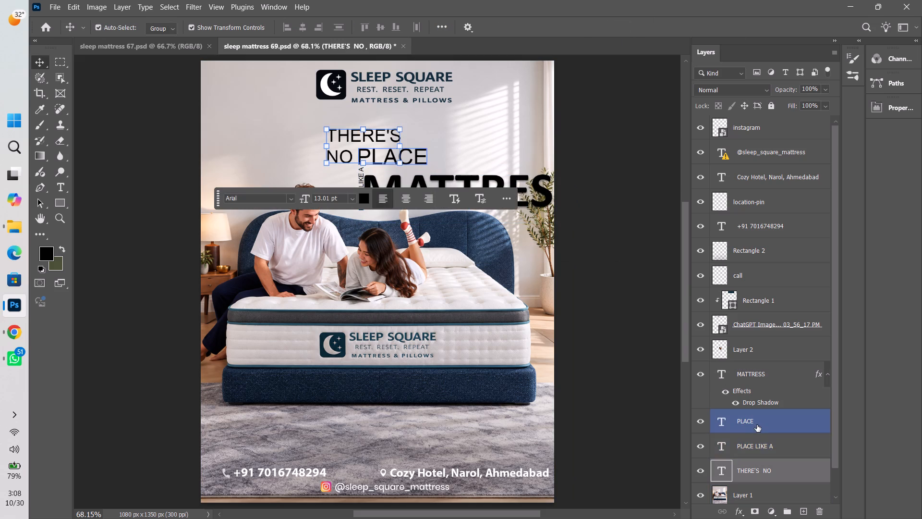
{"action": "left_click", "coordinate": [758, 422], "text": "shift"}
{"action": "key", "text": "ctrl+t"}
{"action": "left_click_drag", "start_coordinate": [394, 157], "coordinate": [281, 146]}
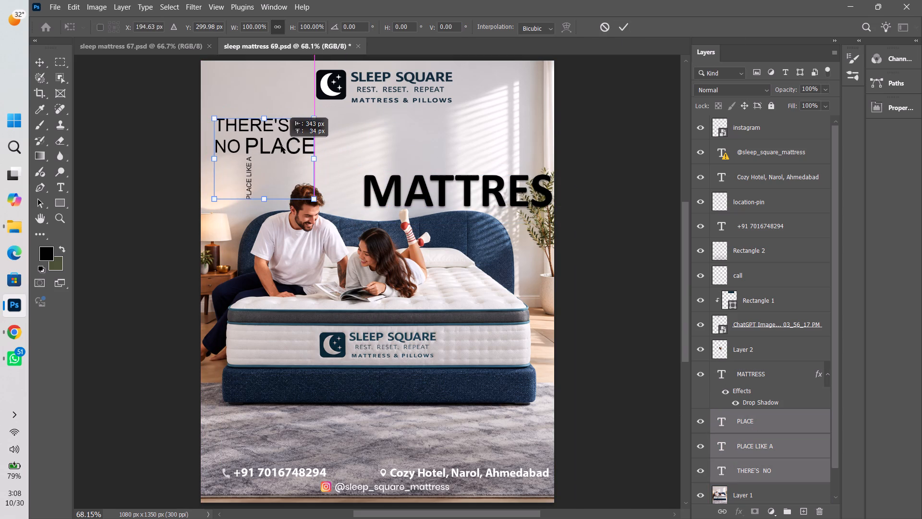
{"action": "left_click_drag", "start_coordinate": [281, 146], "coordinate": [272, 136]}
{"action": "key", "text": "shift+Right"}
{"action": "key", "text": "shift+Right"}
{"action": "key", "text": "shift+Right"}
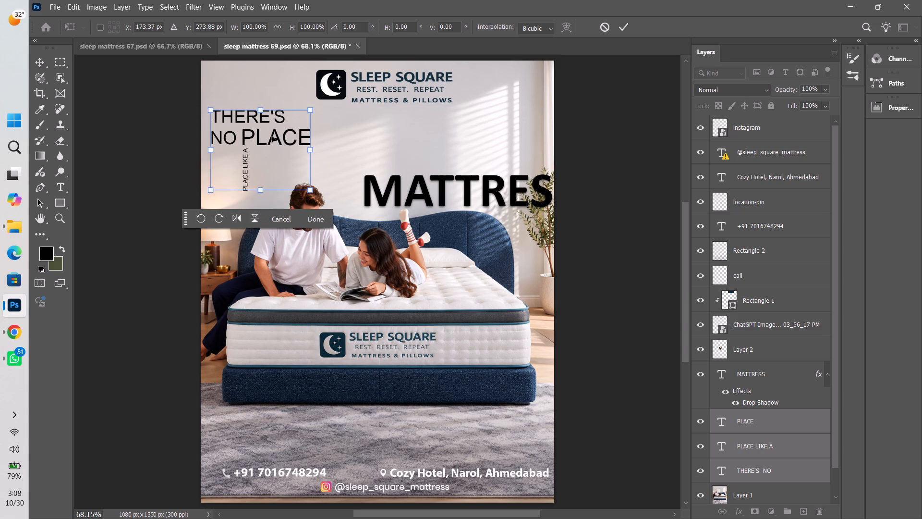
{"action": "key", "text": "shift+Down"}
{"action": "left_click", "coordinate": [623, 25]}
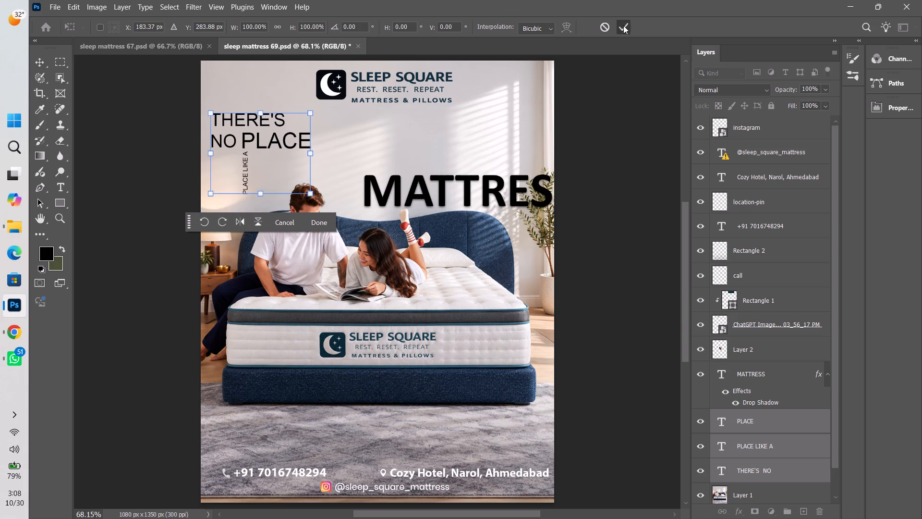
Select the man on the bed photo in Layer 1 with the Object Selection tool and copy him to a new layer.
{"action": "left_click", "coordinate": [60, 74]}
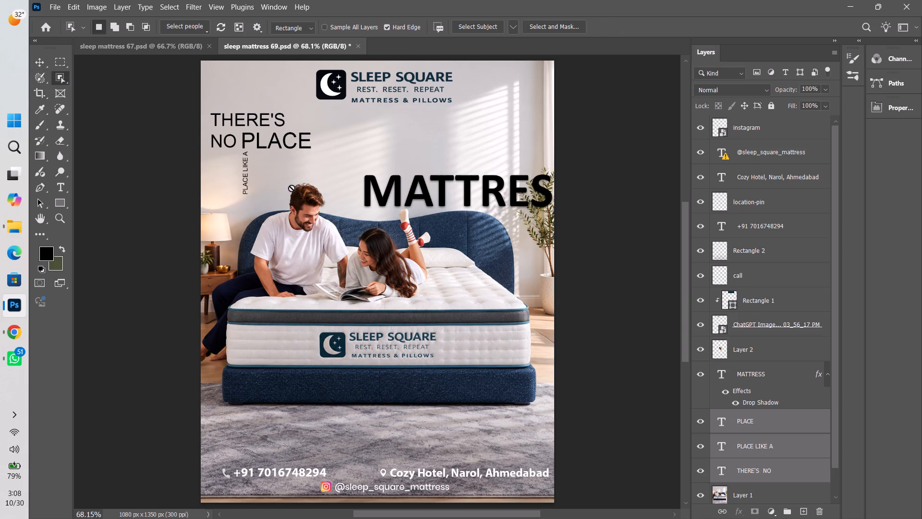
{"action": "scroll", "coordinate": [772, 496], "scroll_direction": "down", "scroll_amount": 2}
{"action": "left_click", "coordinate": [755, 459]}
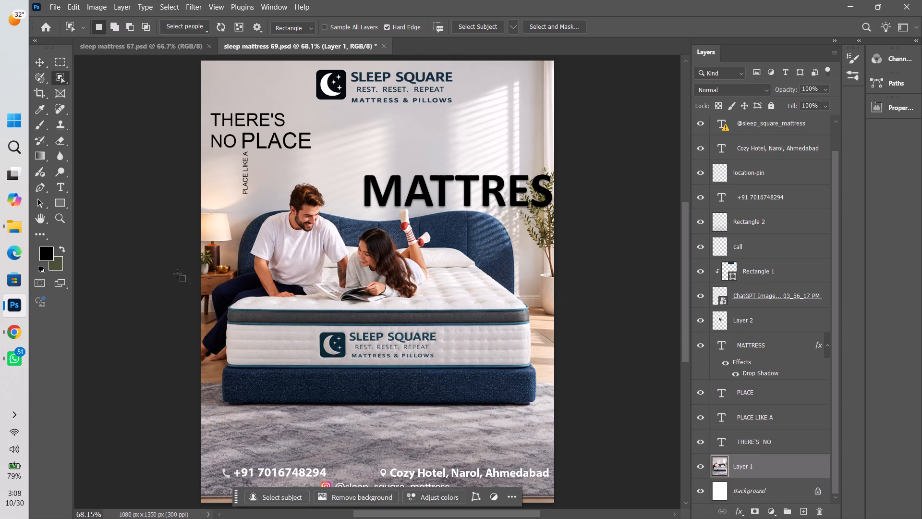
{"action": "left_click_drag", "start_coordinate": [281, 187], "coordinate": [368, 335]}
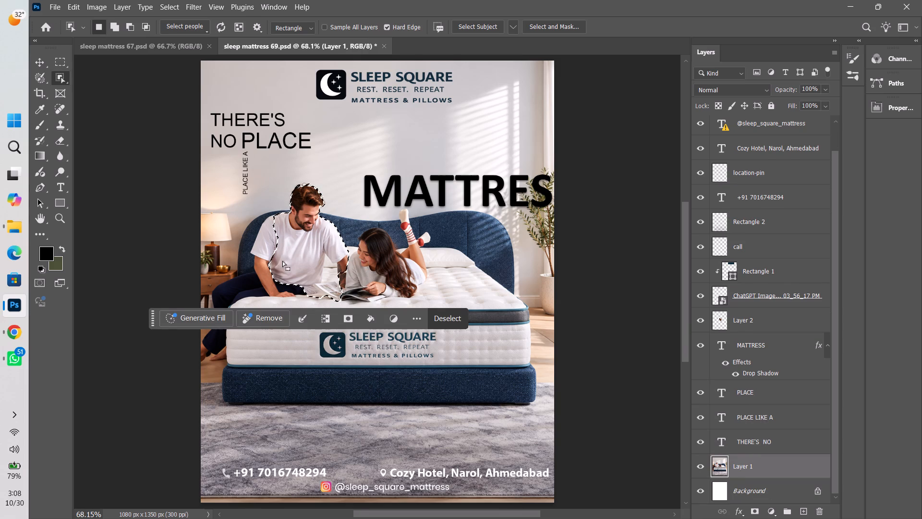
{"action": "left_click", "coordinate": [303, 208]}
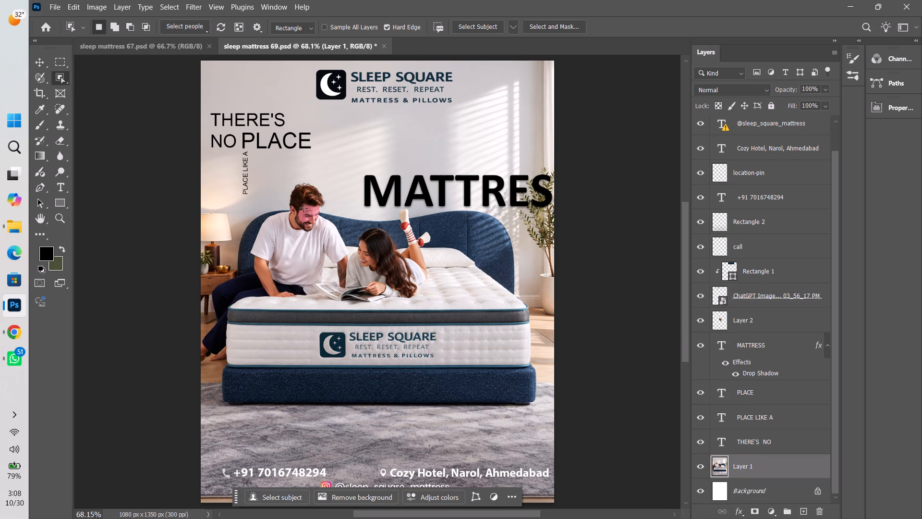
{"action": "key", "text": "ctrl+z"}
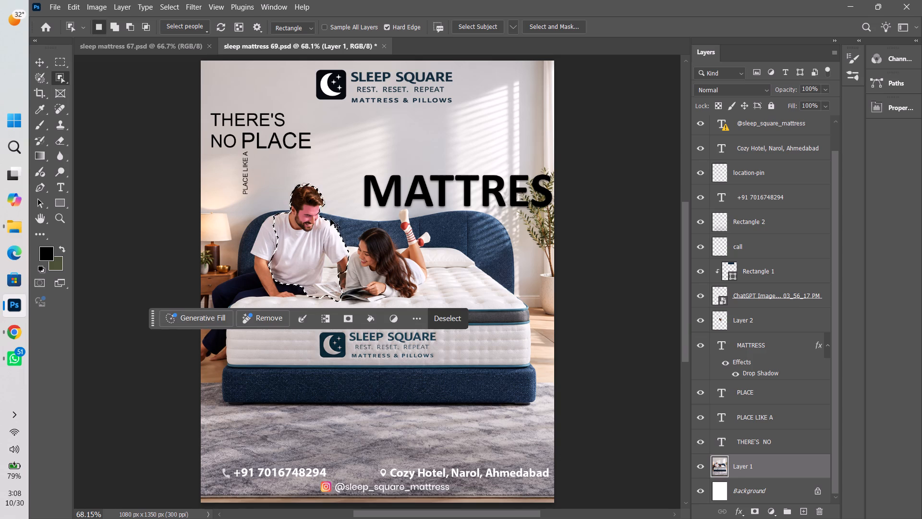
{"action": "key", "text": "ctrl+d"}
{"action": "scroll", "coordinate": [754, 345], "scroll_direction": "up", "scroll_amount": 5}
{"action": "scroll", "coordinate": [754, 344], "scroll_direction": "down", "scroll_amount": 5}
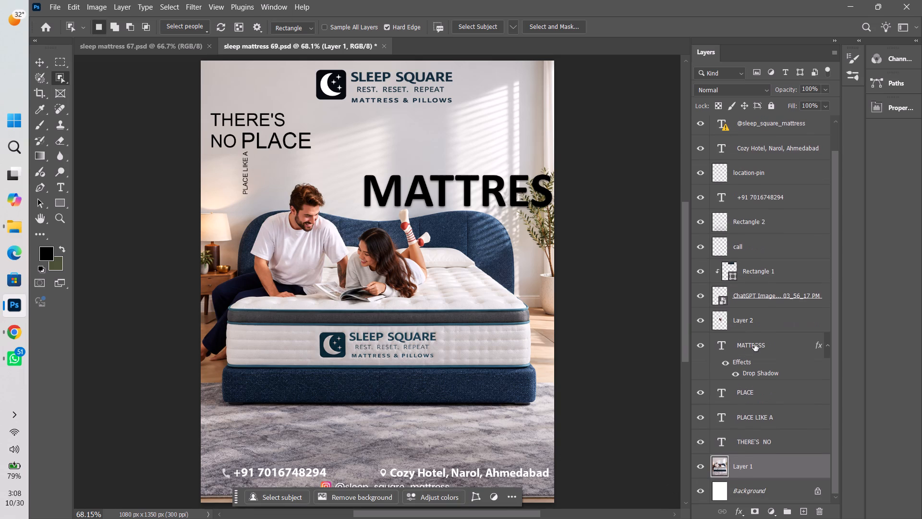
{"action": "scroll", "coordinate": [762, 411], "scroll_direction": "down", "scroll_amount": 1}
{"action": "key", "text": "ctrl+z"}
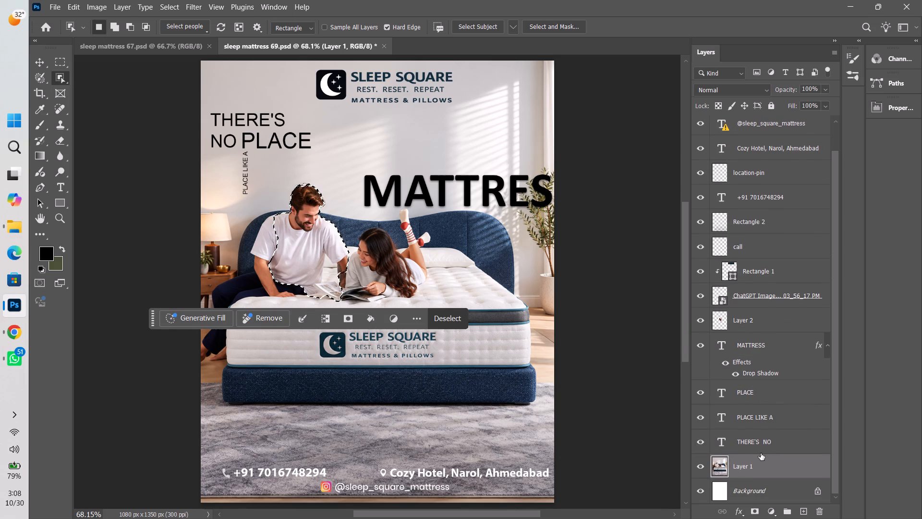
{"action": "key", "text": "ctrl+j"}
{"action": "double_click", "coordinate": [704, 467]}
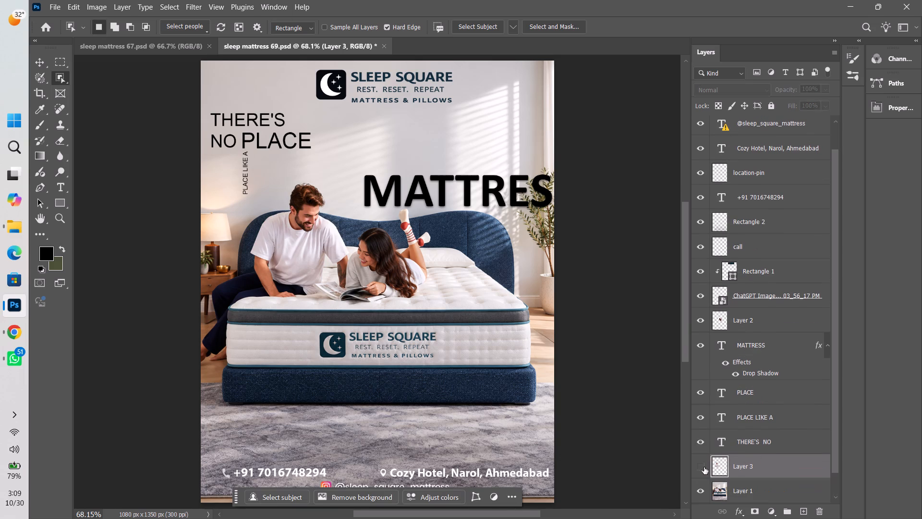
{"action": "left_click", "coordinate": [705, 496]}
{"action": "left_click", "coordinate": [705, 496]}
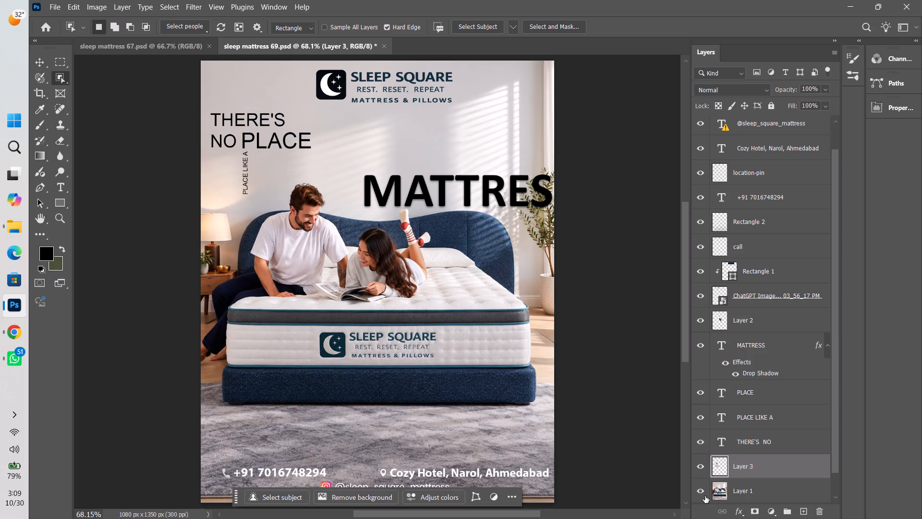
Move the MATTRESS text under PLACE so it starts directly beside the vertical PLACE LIKE A text.
{"action": "key", "text": "v"}
{"action": "left_click", "coordinate": [466, 197]}
{"action": "left_click_drag", "start_coordinate": [466, 197], "coordinate": [391, 190]}
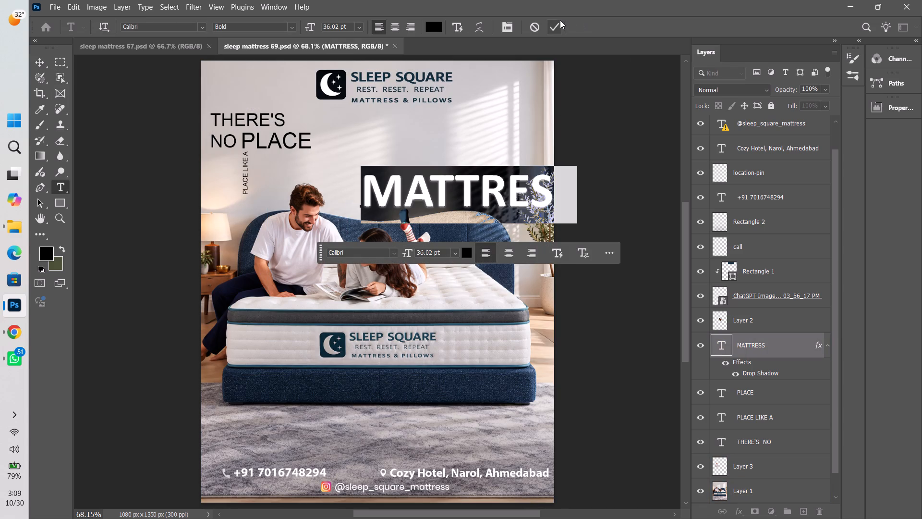
{"action": "left_click", "coordinate": [559, 23]}
{"action": "left_click_drag", "start_coordinate": [491, 201], "coordinate": [405, 186]}
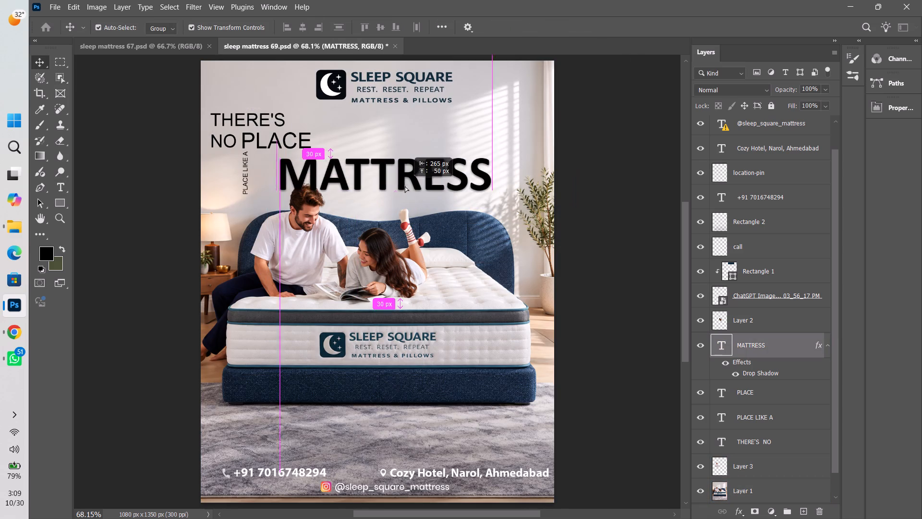
{"action": "left_click_drag", "start_coordinate": [405, 186], "coordinate": [380, 184]}
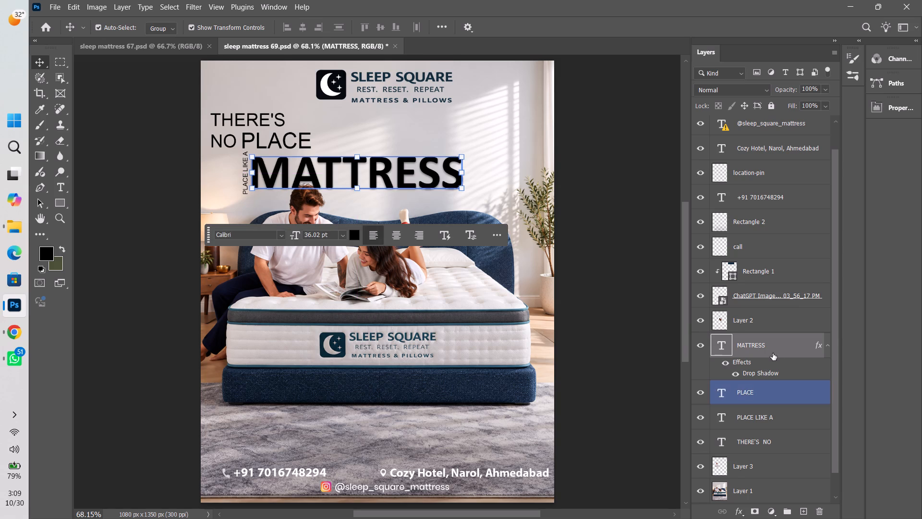
Reorder the layers so MATTRESS sits just above Layer 1 and the man's cutout, Layer 3, lies above MATTRESS.
{"action": "left_click_drag", "start_coordinate": [773, 348], "coordinate": [755, 460]}
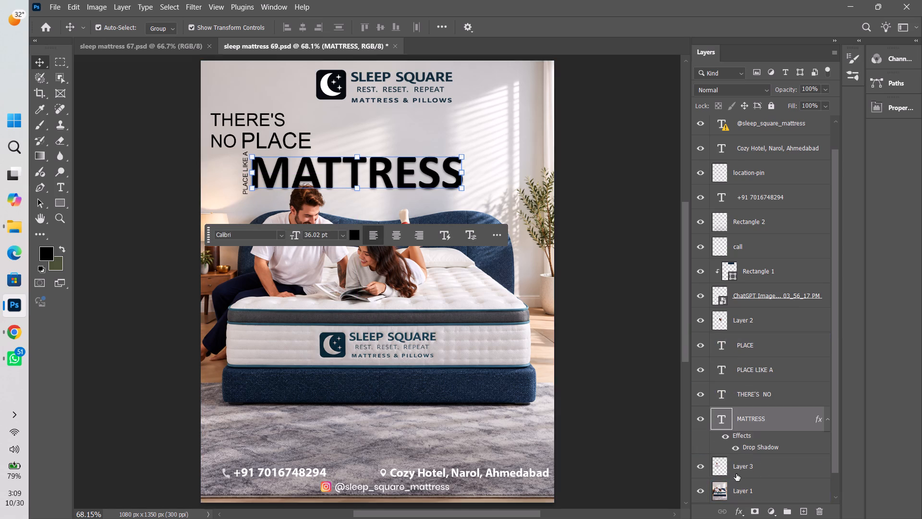
{"action": "left_click_drag", "start_coordinate": [759, 472], "coordinate": [754, 415]}
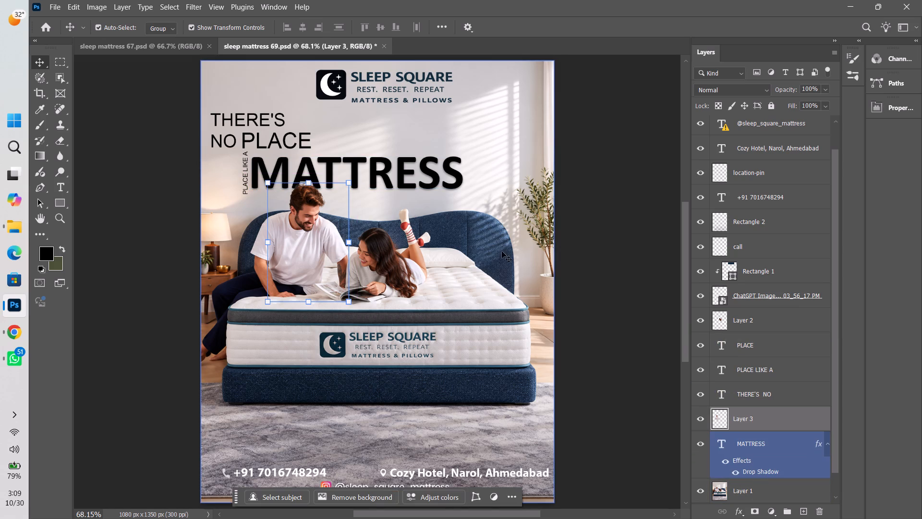
Enlarge the MATTRESS text to about 46.7 pt and position it below PLACE, beside PLACE LIKE A.
{"action": "left_click", "coordinate": [451, 180]}
{"action": "left_click_drag", "start_coordinate": [462, 153], "coordinate": [486, 150]}
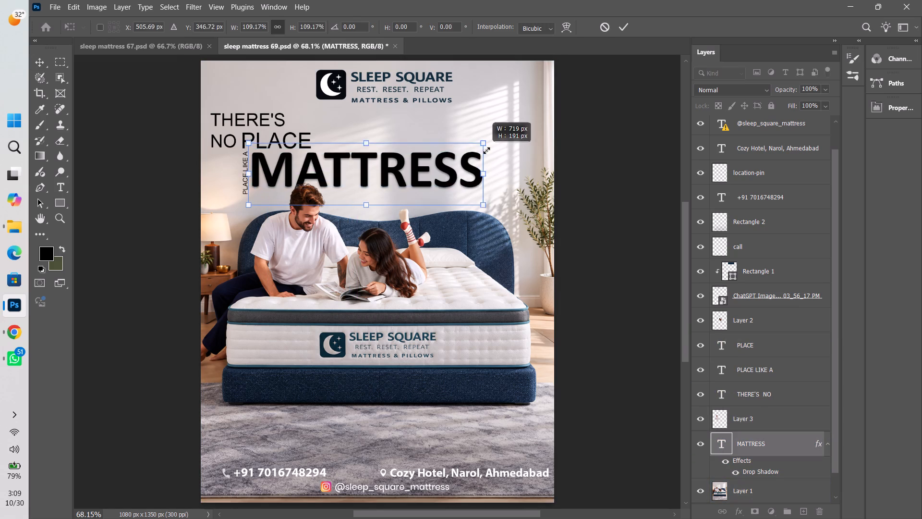
{"action": "left_click_drag", "start_coordinate": [486, 150], "coordinate": [528, 142]}
{"action": "left_click_drag", "start_coordinate": [493, 156], "coordinate": [489, 168]}
{"action": "left_click", "coordinate": [623, 34]}
{"action": "left_click", "coordinate": [616, 157]}
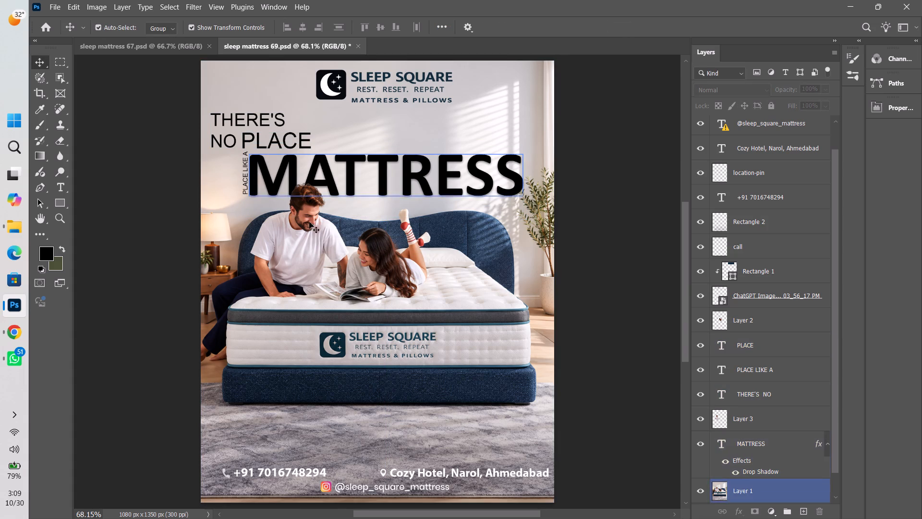
{"action": "left_click", "coordinate": [644, 334]}
Add a layer mask to MATTRESS and apply a linear gradient that fades the word out toward its right end.
{"action": "left_click", "coordinate": [503, 184]}
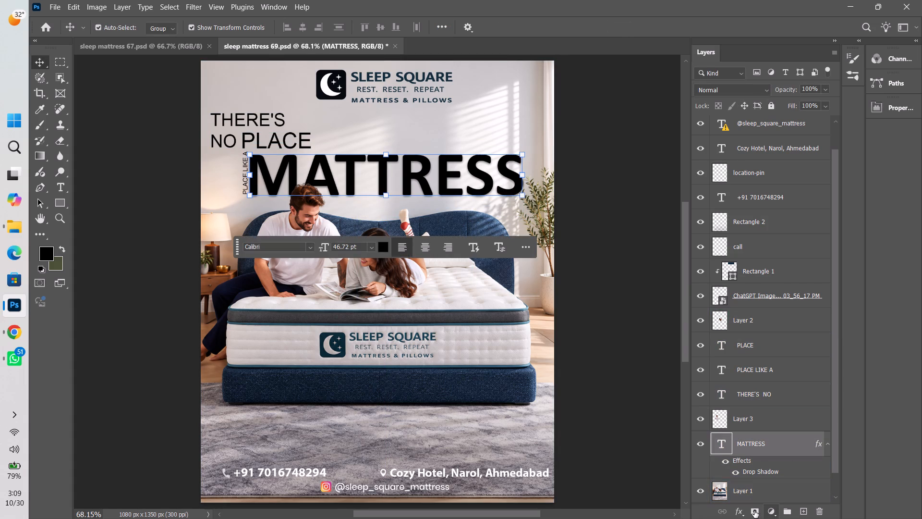
{"action": "left_click", "coordinate": [755, 511]}
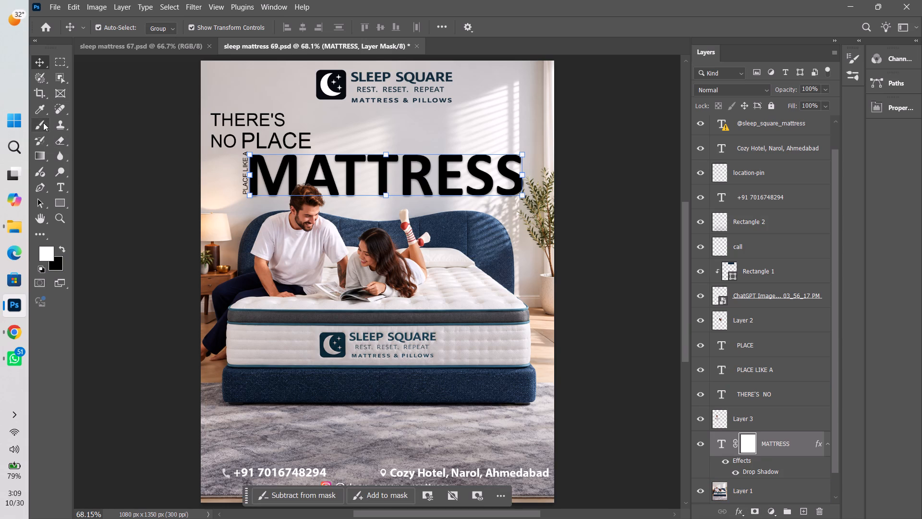
{"action": "left_click", "coordinate": [39, 155]}
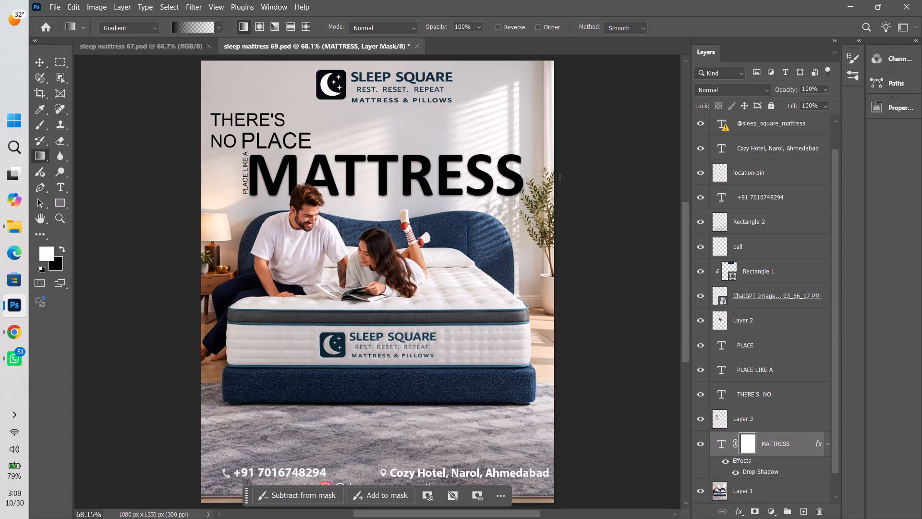
{"action": "left_click_drag", "start_coordinate": [557, 177], "coordinate": [190, 172]}
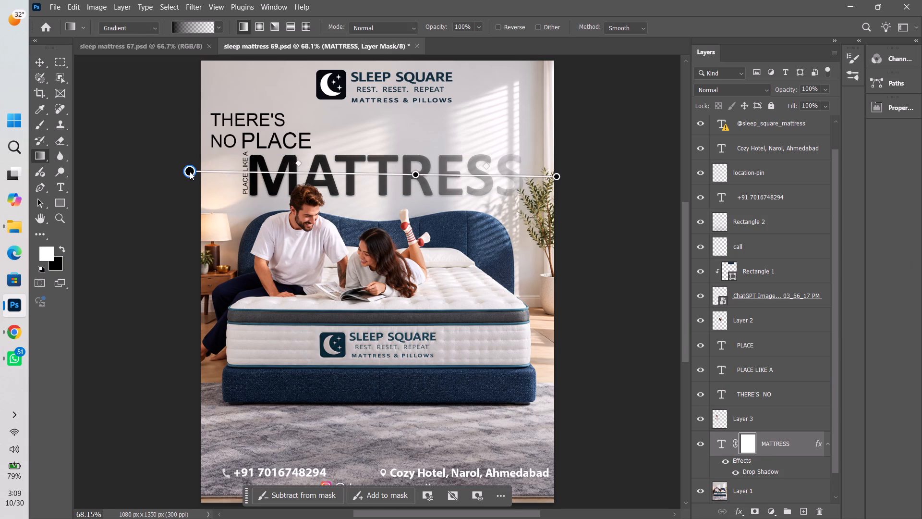
{"action": "left_click_drag", "start_coordinate": [190, 172], "coordinate": [237, 169]}
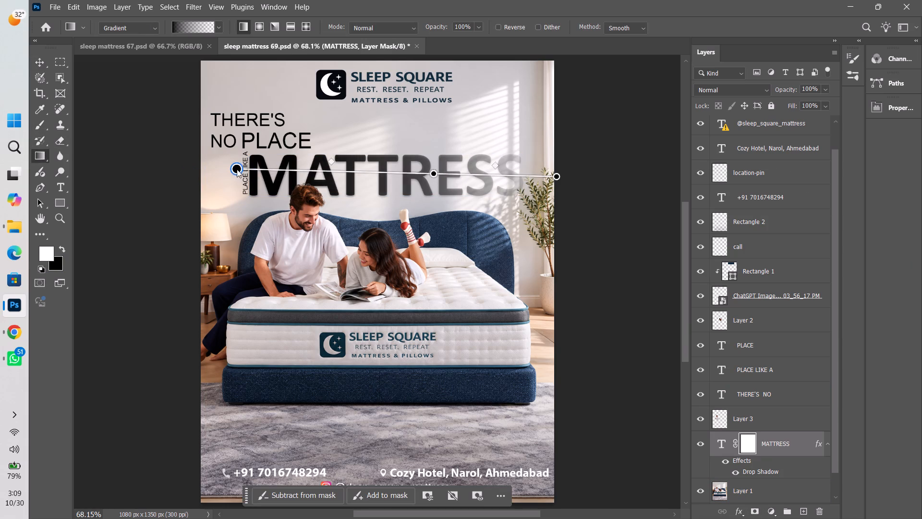
{"action": "left_click_drag", "start_coordinate": [237, 169], "coordinate": [200, 170]}
Check the Drop Shadow settings of the MATTRESS text layer.
{"action": "left_click", "coordinate": [741, 514]}
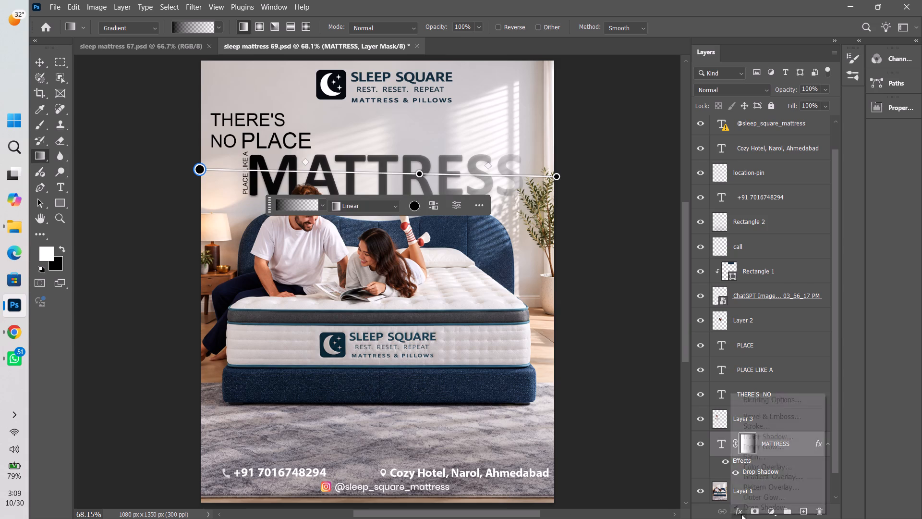
{"action": "left_click", "coordinate": [750, 511]}
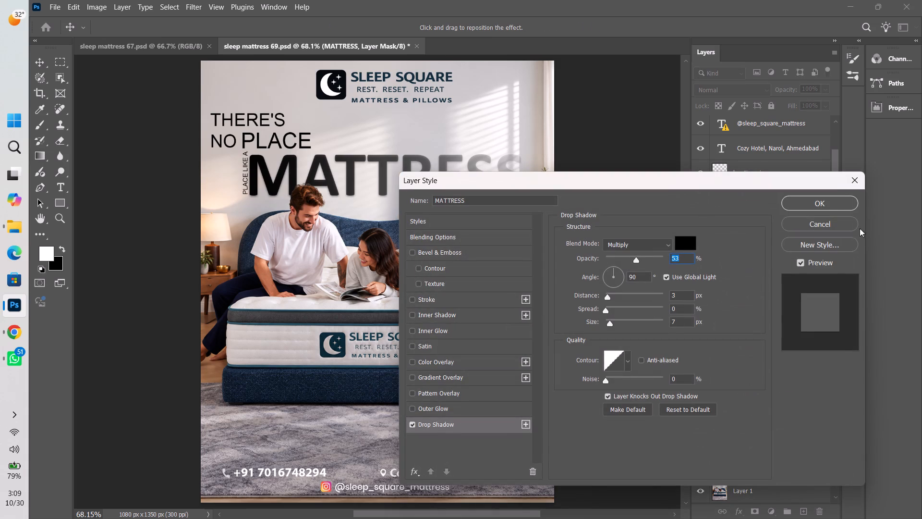
{"action": "left_click", "coordinate": [828, 209]}
{"action": "key", "text": "v"}
{"action": "left_click", "coordinate": [616, 174]}
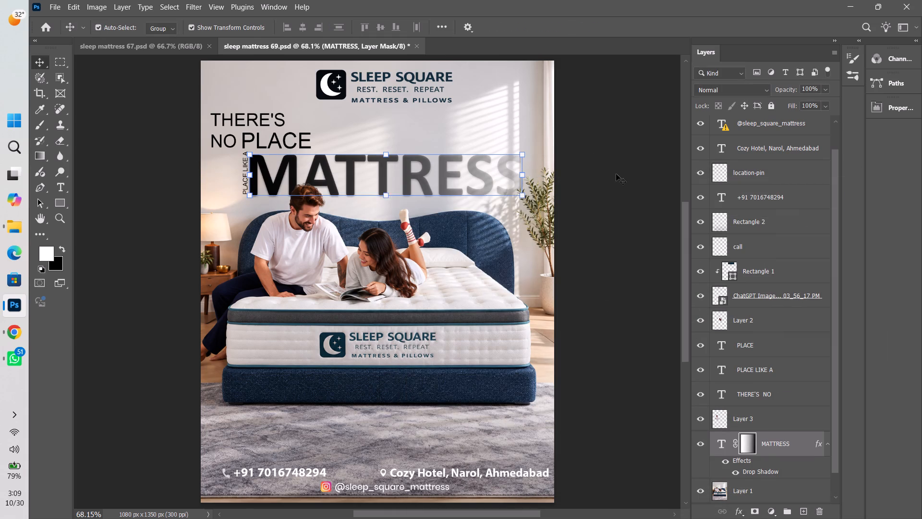
{"action": "key", "text": "ctrl+0"}
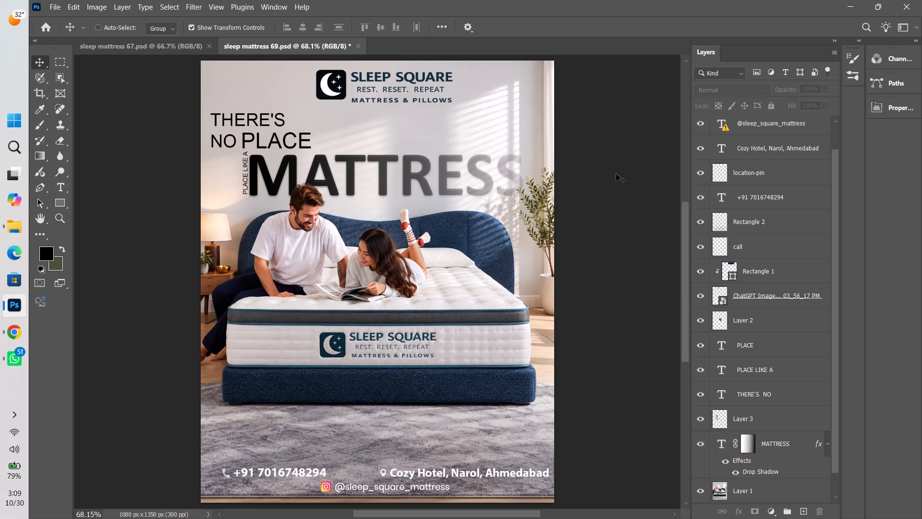
Delete the word PLACE from the vertical PLACE LIKE A text so that it reads LIKE A.
{"action": "scroll", "coordinate": [243, 181], "scroll_direction": "up", "scroll_amount": 3}
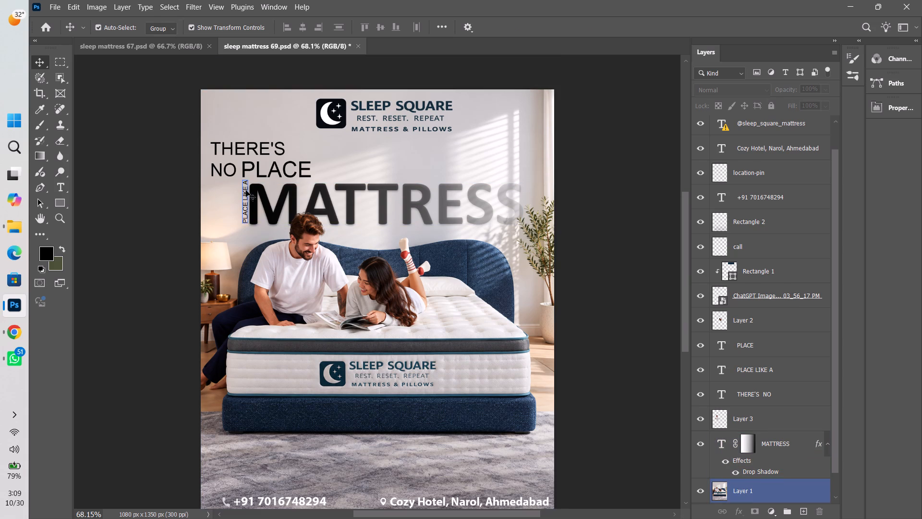
{"action": "scroll", "coordinate": [248, 202], "scroll_direction": "up", "scroll_amount": 11, "text": "alt"}
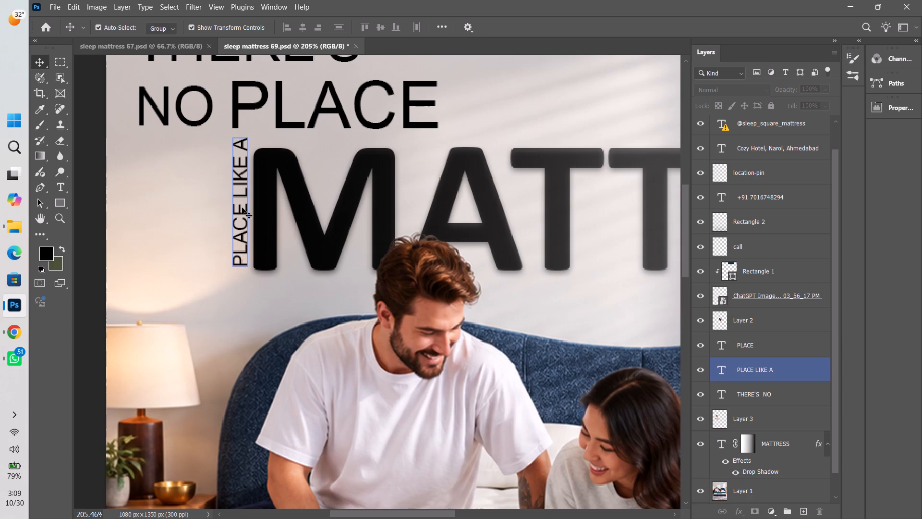
{"action": "key", "text": "t"}
{"action": "left_click", "coordinate": [241, 209]}
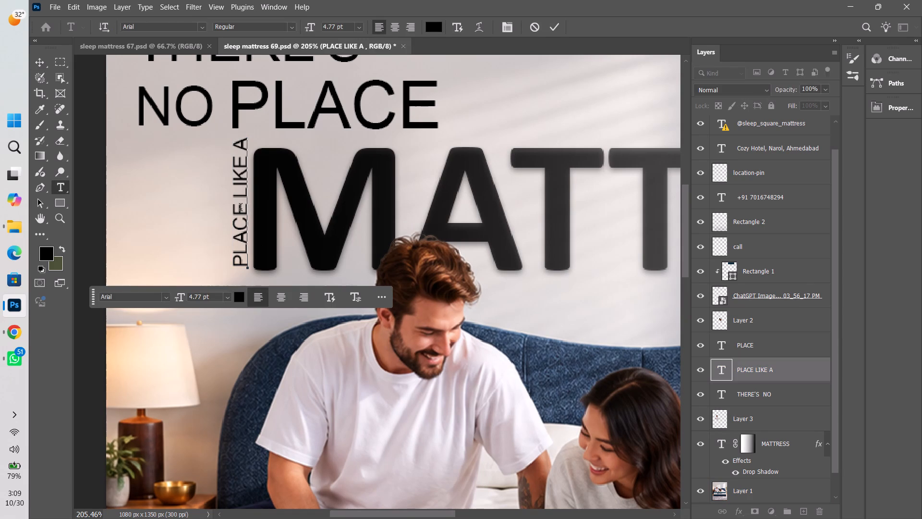
{"action": "key", "text": "BackSpace"}
{"action": "key", "text": "BackSpace"}
{"action": "key", "text": "BackSpace"}
{"action": "key", "text": "BackSpace"}
{"action": "key", "text": "BackSpace"}
{"action": "key", "text": "BackSpace"}
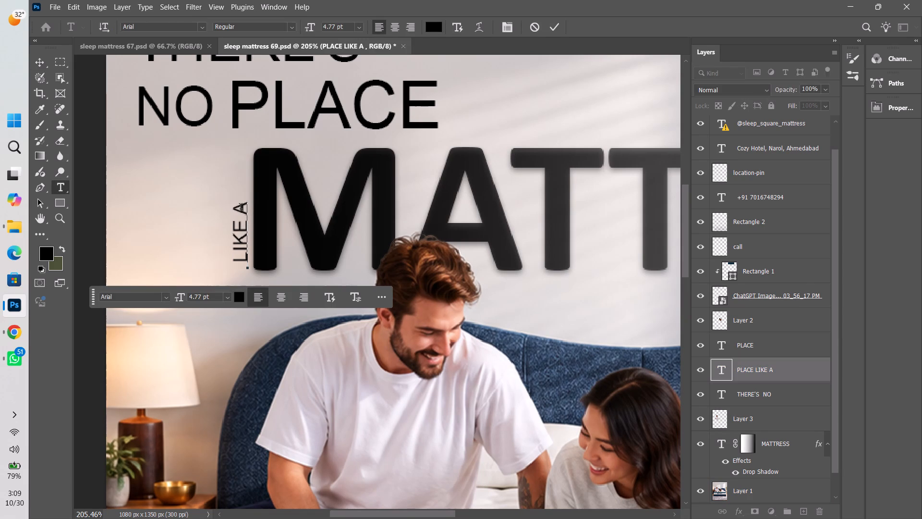
{"action": "left_click", "coordinate": [556, 31]}
Scale the vertical LIKE A text to about 172% and place it beside the M of MATTRESS, matching the letter's height.
{"action": "key", "text": "v"}
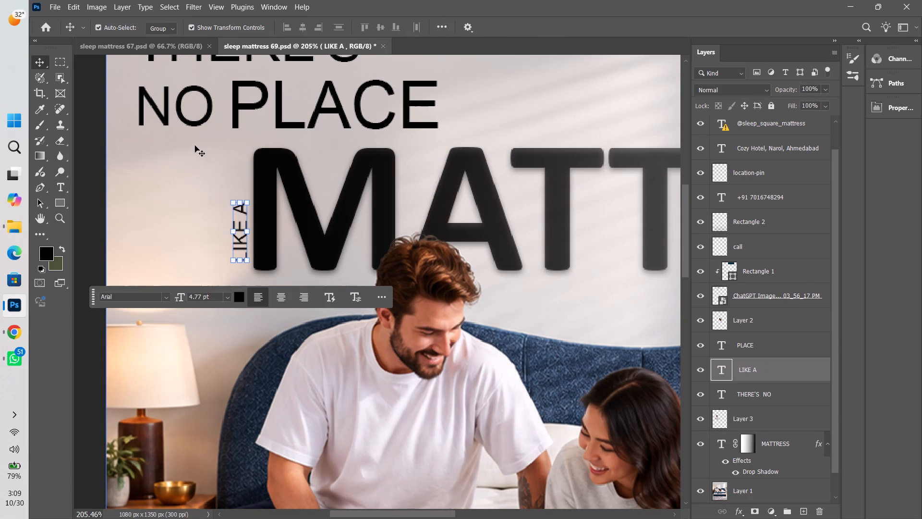
{"action": "left_click_drag", "start_coordinate": [238, 200], "coordinate": [238, 165]}
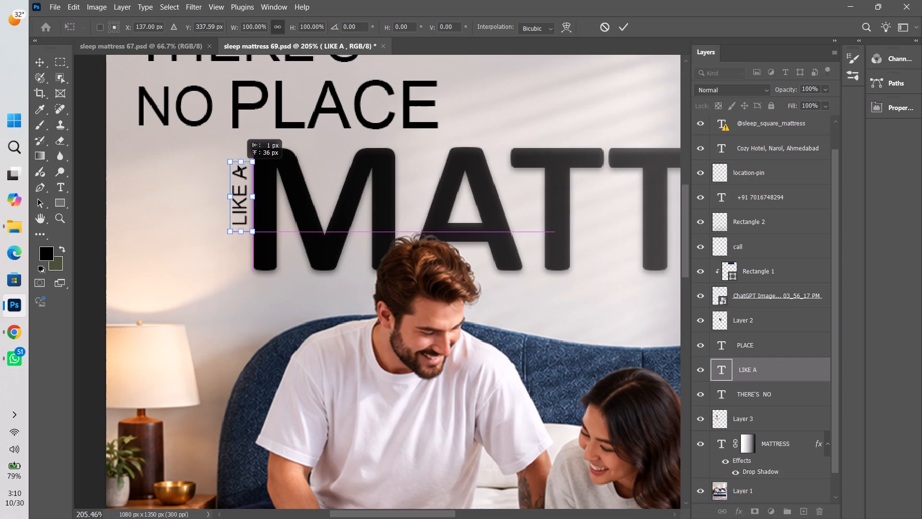
{"action": "left_click_drag", "start_coordinate": [238, 165], "coordinate": [234, 154]}
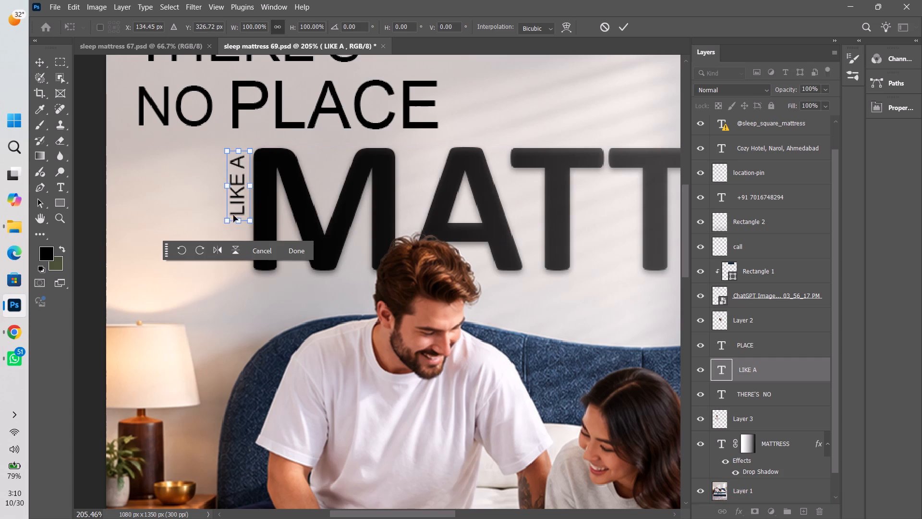
{"action": "left_click", "coordinate": [238, 220]}
{"action": "left_click_drag", "start_coordinate": [240, 223], "coordinate": [232, 273]}
{"action": "left_click_drag", "start_coordinate": [236, 229], "coordinate": [220, 227]}
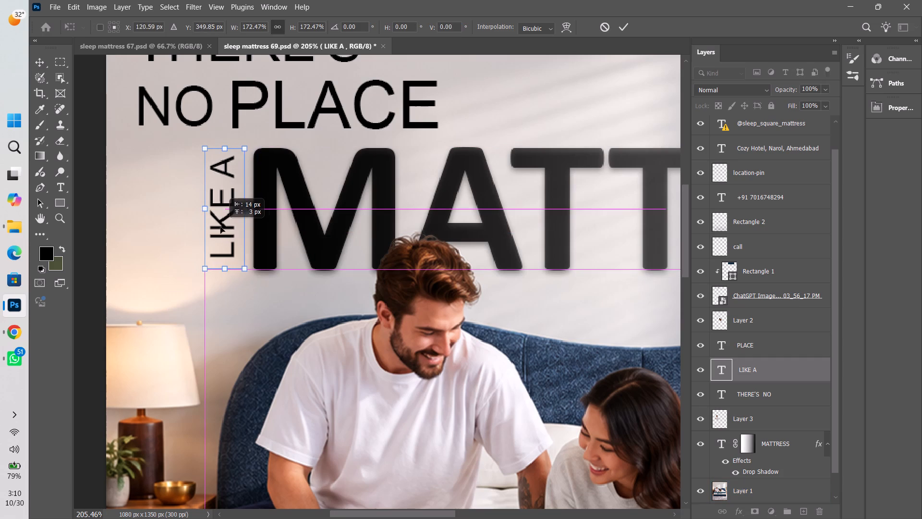
{"action": "left_click_drag", "start_coordinate": [220, 227], "coordinate": [225, 232]}
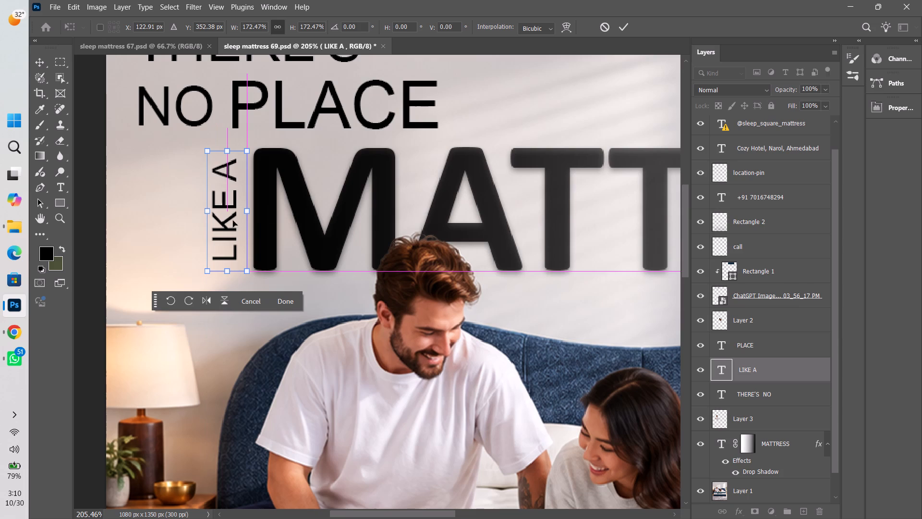
{"action": "left_click", "coordinate": [622, 27]}
{"action": "left_click", "coordinate": [614, 104]}
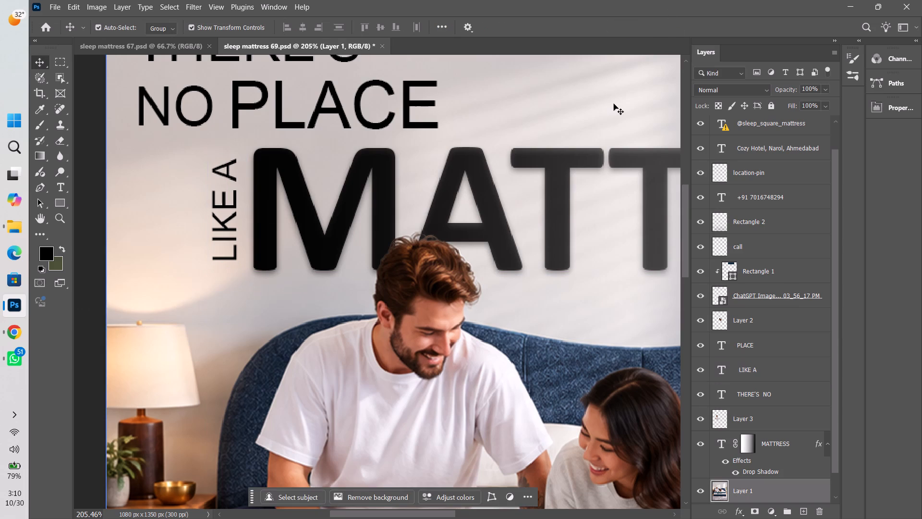
Nudge the vertical LIKE A text slightly closer to the M of MATTRESS.
{"action": "key", "text": "ctrl+0"}
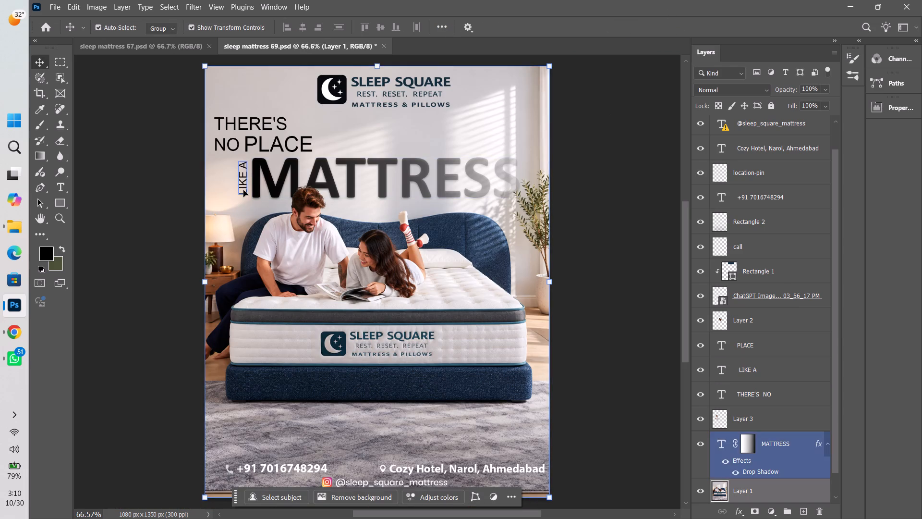
{"action": "left_click", "coordinate": [243, 190]}
{"action": "key", "text": "Right"}
{"action": "key", "text": "shift+Right"}
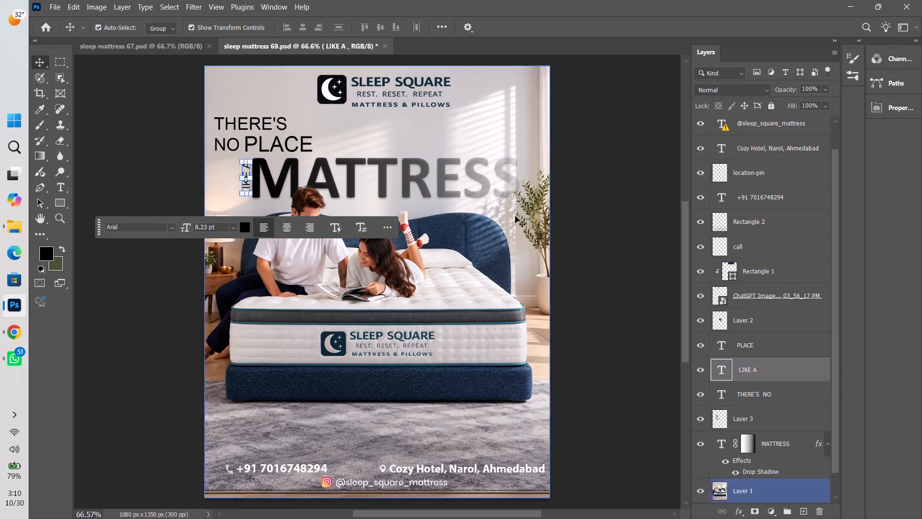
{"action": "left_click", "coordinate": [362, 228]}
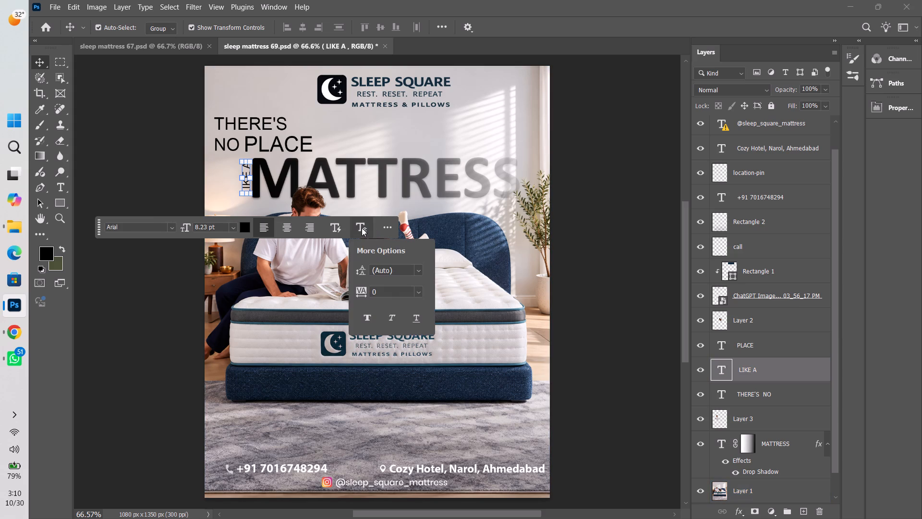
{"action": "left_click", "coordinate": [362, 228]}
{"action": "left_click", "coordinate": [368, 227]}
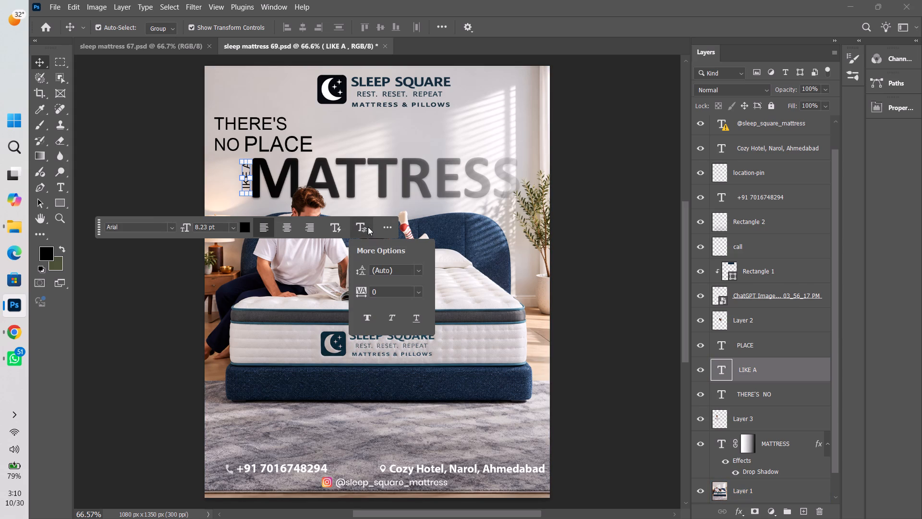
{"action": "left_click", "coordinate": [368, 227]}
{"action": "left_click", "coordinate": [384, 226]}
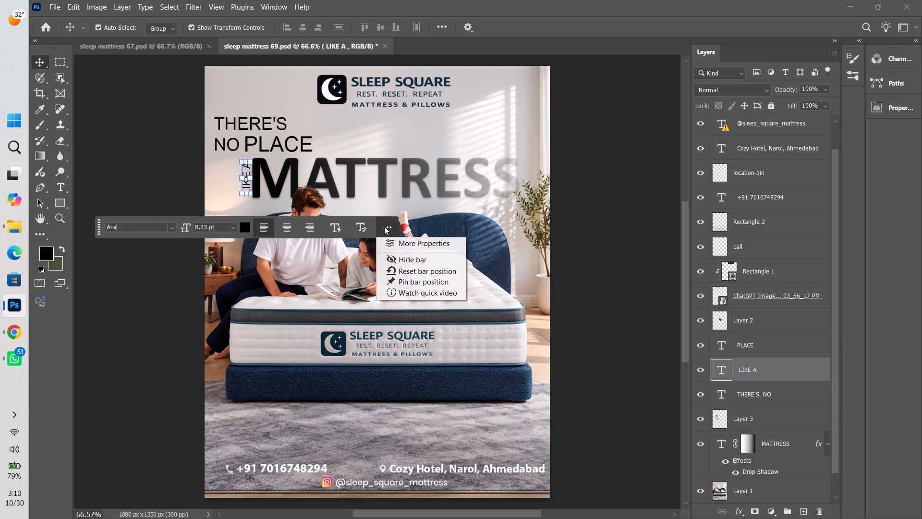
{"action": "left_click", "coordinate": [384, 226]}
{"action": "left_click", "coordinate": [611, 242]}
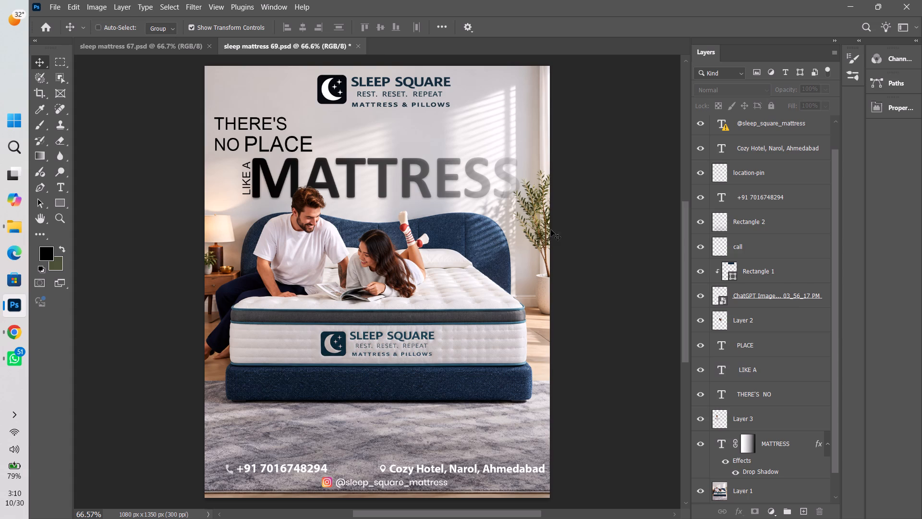
Save the document and a JPEG copy named sleep mattress 69 in the sleep mattress folder, replacing the existing JPG.
{"action": "key", "text": "ctrl+s"}
{"action": "key", "text": "ctrl+alt+s"}
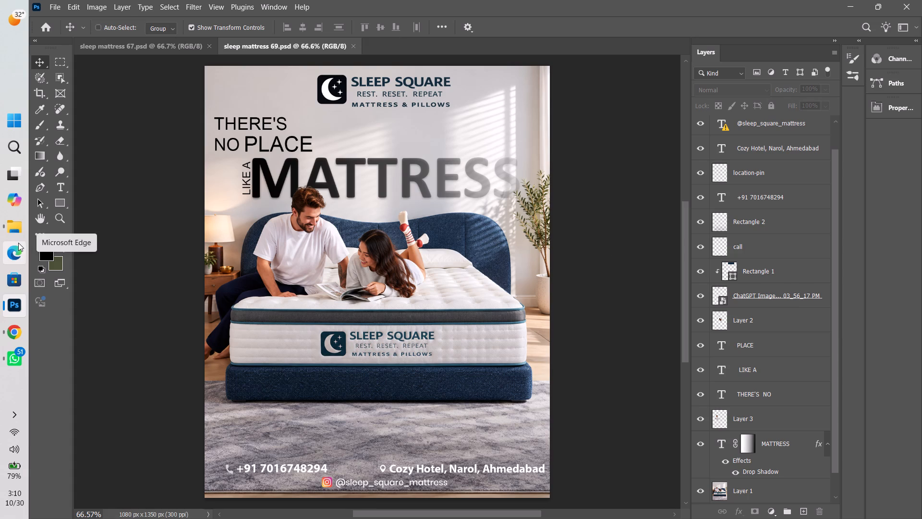
{"action": "double_click", "coordinate": [192, 199]}
{"action": "key", "text": "BackSpace"}
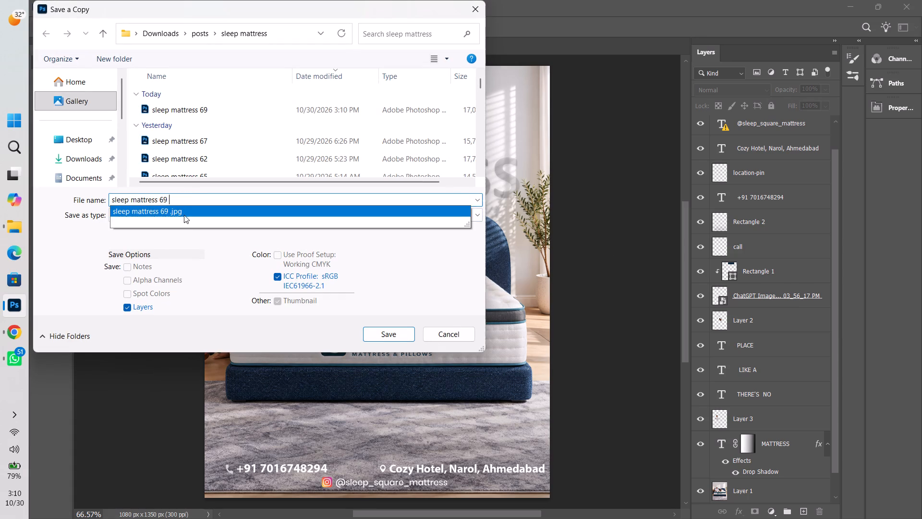
{"action": "left_click", "coordinate": [190, 266]}
{"action": "left_click", "coordinate": [202, 219]}
{"action": "left_click", "coordinate": [193, 326]}
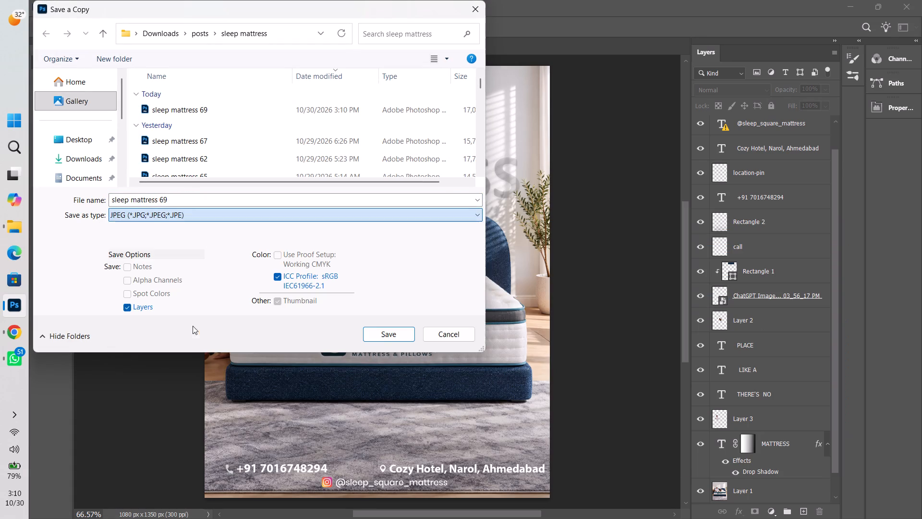
{"action": "left_click", "coordinate": [387, 336]}
{"action": "left_click", "coordinate": [514, 265]}
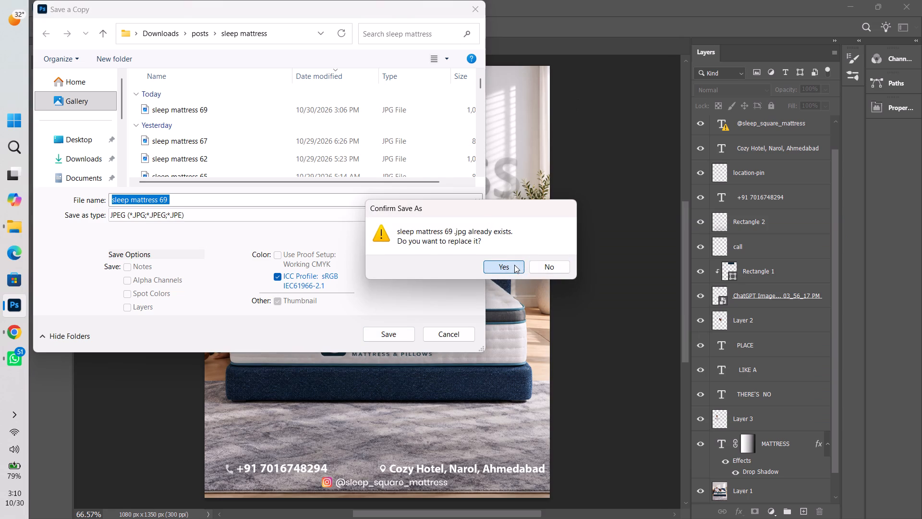
{"action": "left_click", "coordinate": [542, 104]}
{"action": "left_click", "coordinate": [525, 114]}
Switch to File Explorer and copy the updated sleep mattress 69 JPEG from the sleep mattress folder.
{"action": "left_click", "coordinate": [22, 229]}
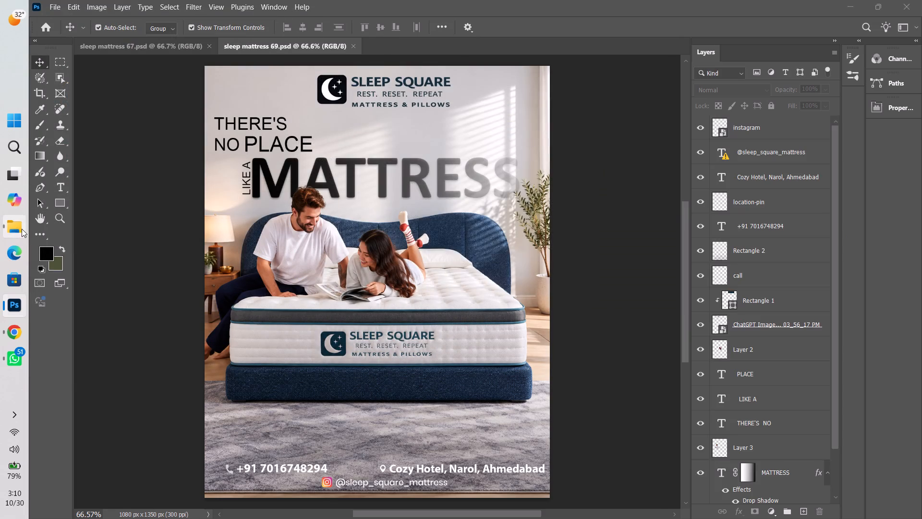
{"action": "left_click", "coordinate": [218, 135]}
{"action": "key", "text": "ctrl+c"}
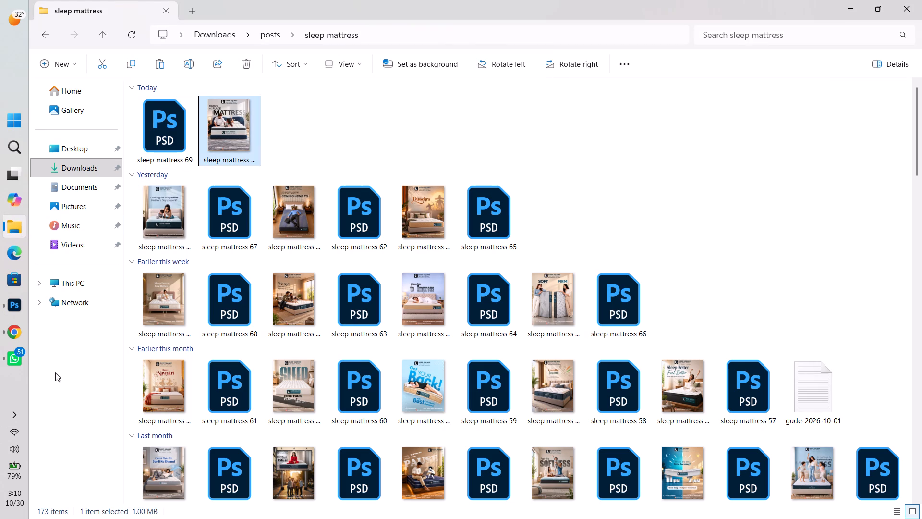
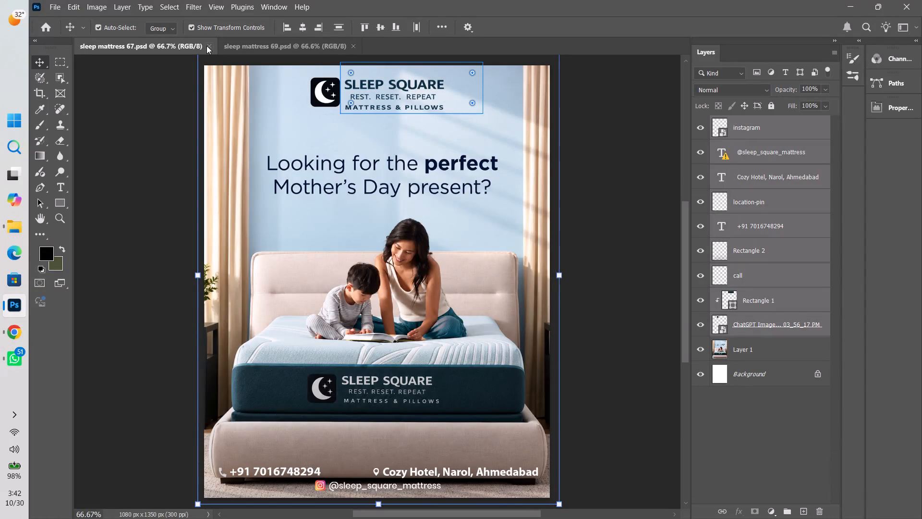
Close the sleep mattress 67 and sleep mattress 69 documents.
{"action": "left_click", "coordinate": [206, 46]}
{"action": "left_click", "coordinate": [206, 46]}
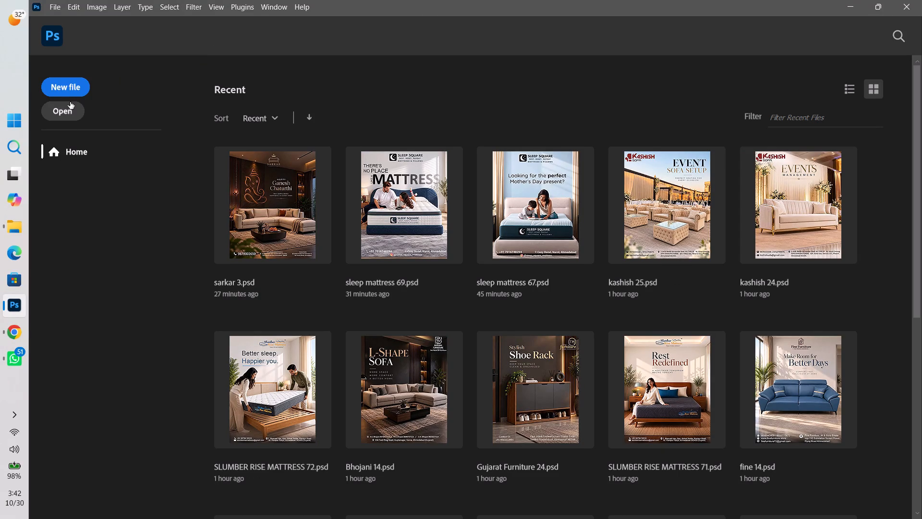
Open the setup for a new document.
{"action": "left_click", "coordinate": [71, 94]}
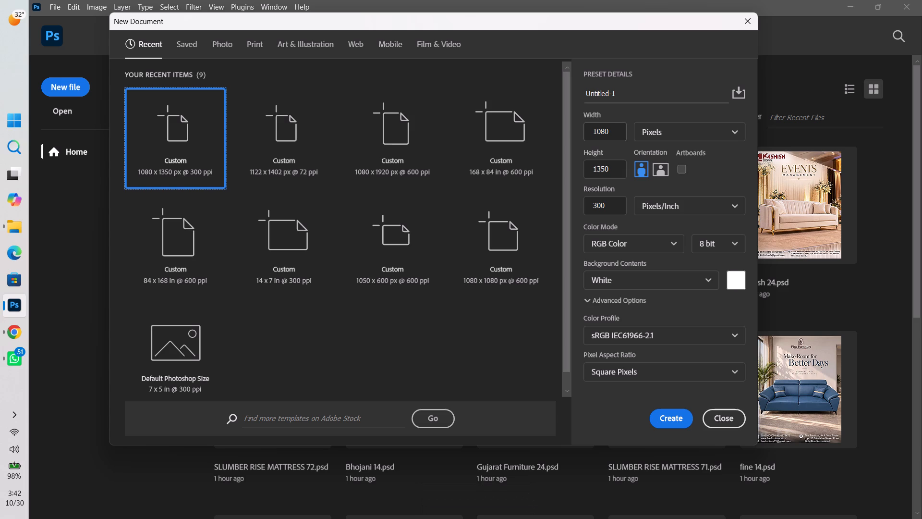
Create a new document with the width set to 1080*5 pixels, keeping 1350 pixels height at 300 pixels/inch.
{"action": "left_click", "coordinate": [614, 135]}
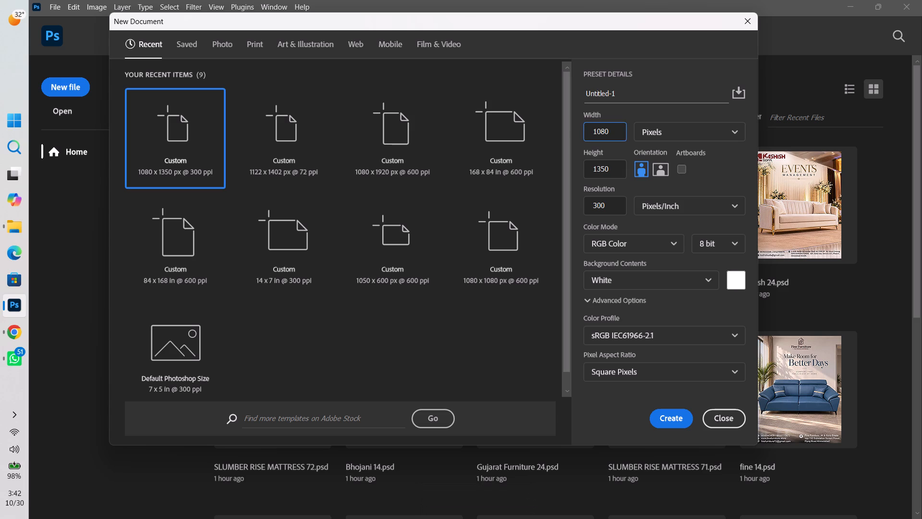
{"action": "key", "text": "asterisk"}
{"action": "key", "text": "asterisk"}
{"action": "key", "text": "BackSpace"}
{"action": "key", "text": "BackSpace"}
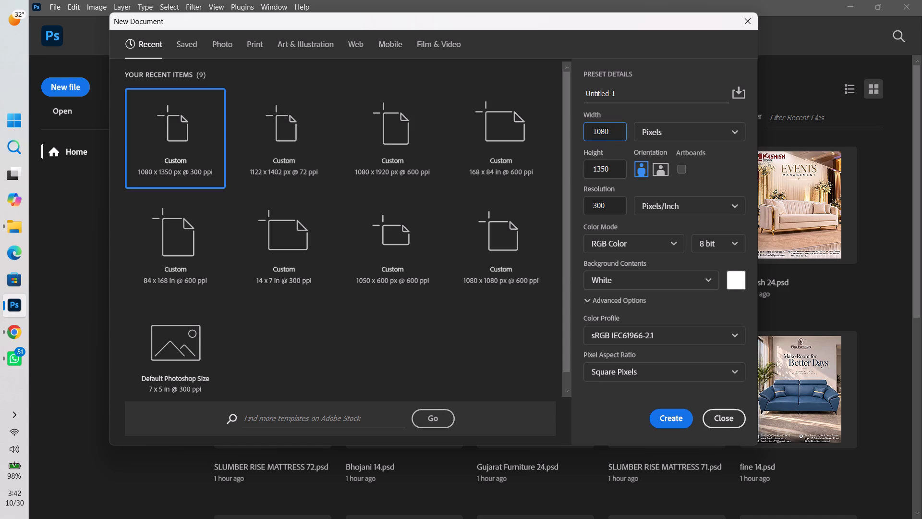
{"action": "key", "text": "shift+asterisk"}
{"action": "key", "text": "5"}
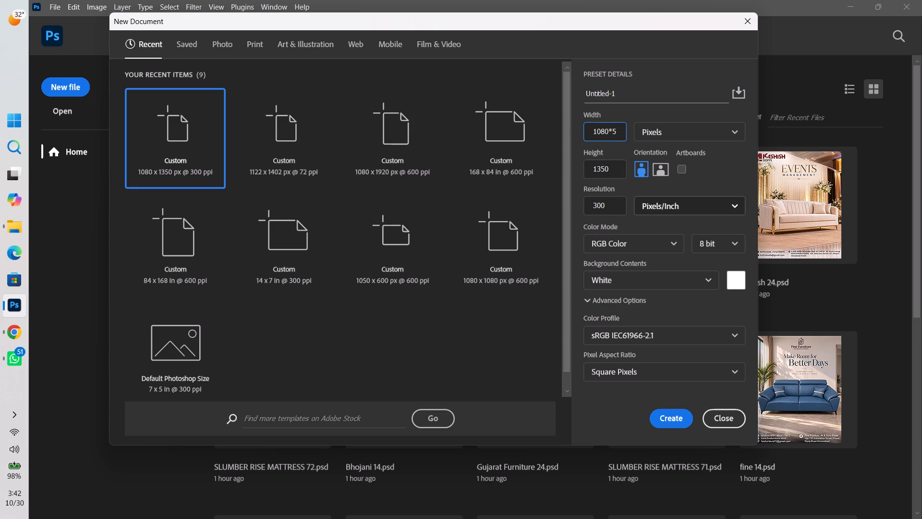